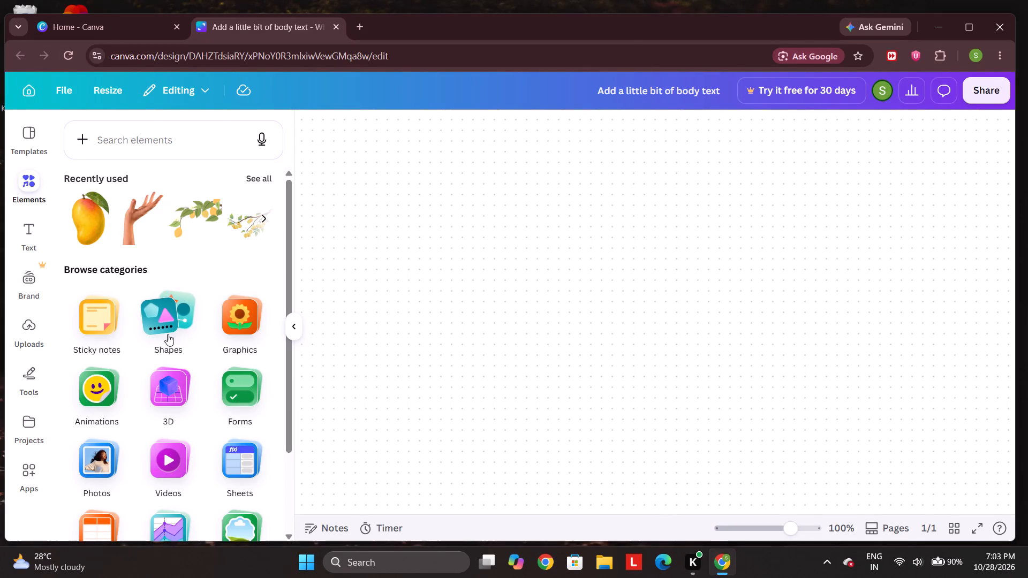
Add a right-angled triangle from the full Basic shapes collection to the whiteboard.
{"action": "left_click", "coordinate": [664, 273]}
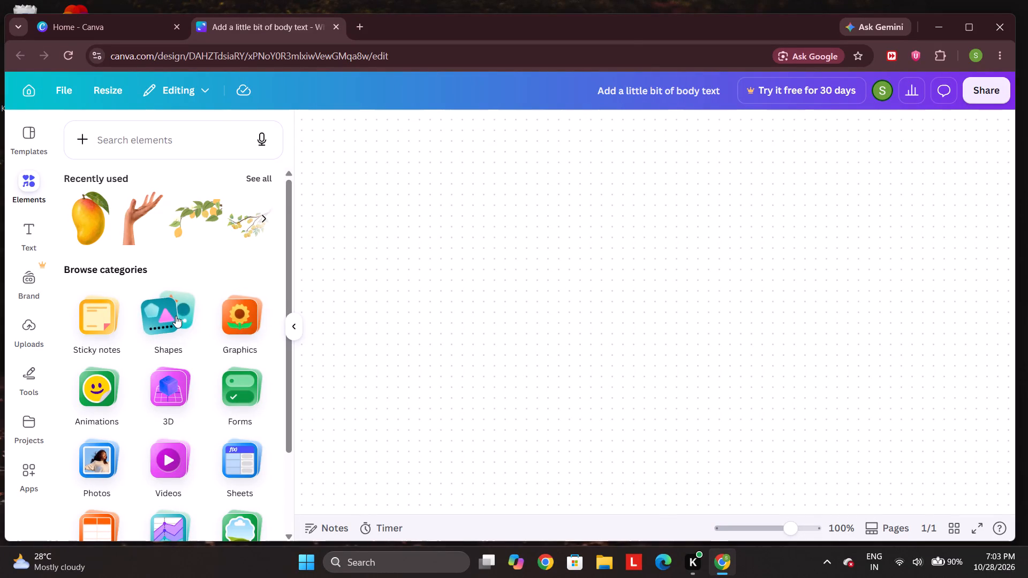
{"action": "left_click", "coordinate": [175, 316]}
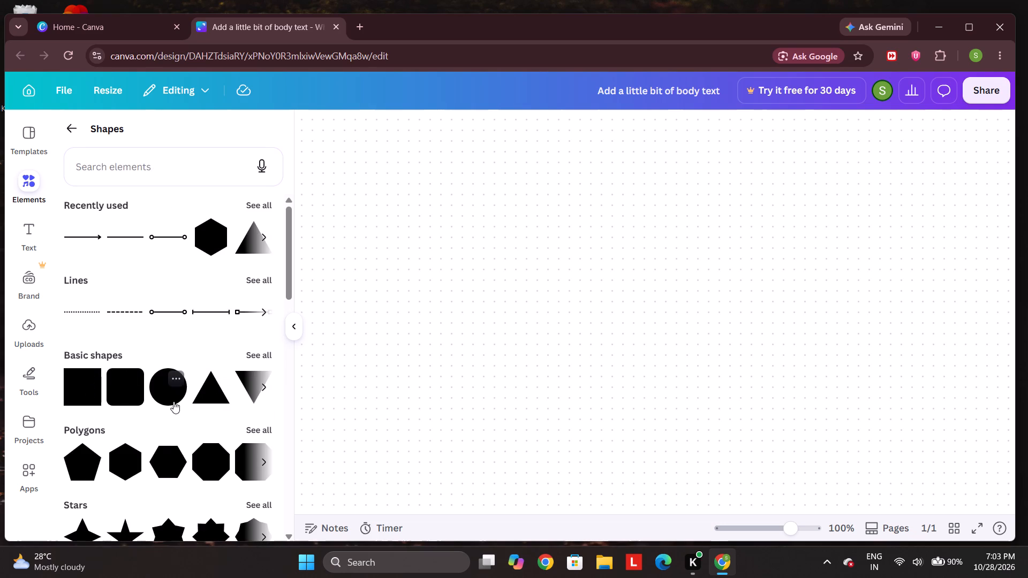
{"action": "left_click", "coordinate": [266, 384]}
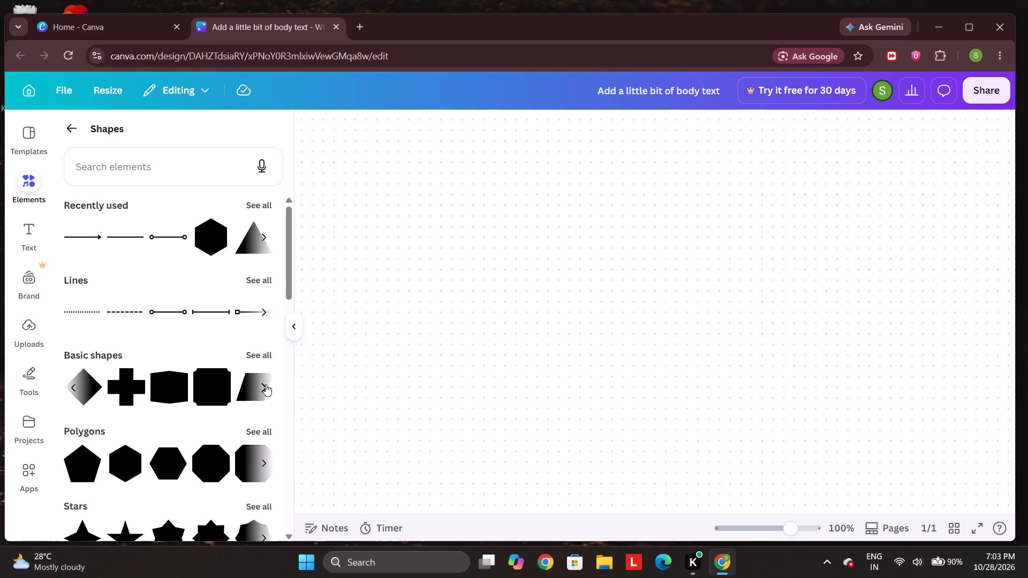
{"action": "left_click", "coordinate": [266, 384]}
{"action": "left_click", "coordinate": [266, 384]}
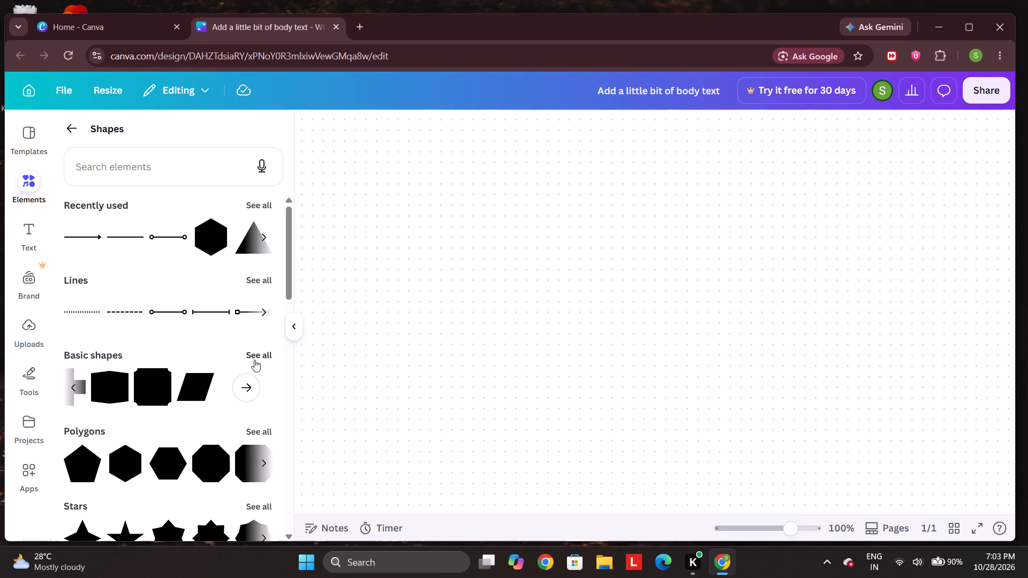
{"action": "left_click", "coordinate": [255, 359]}
{"action": "scroll", "coordinate": [258, 258], "scroll_direction": "down", "scroll_amount": 1}
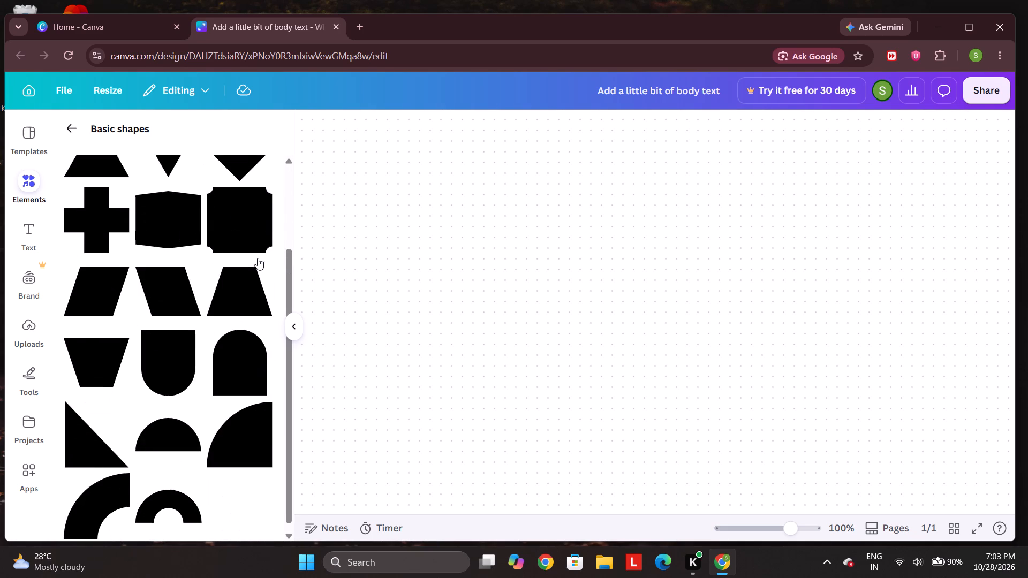
{"action": "scroll", "coordinate": [258, 258], "scroll_direction": "down", "scroll_amount": 3}
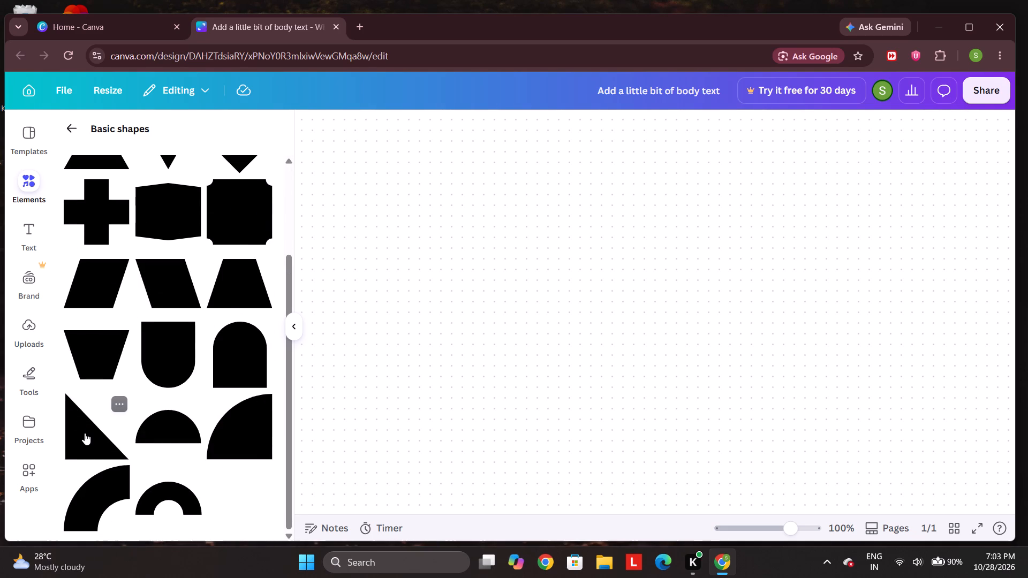
{"action": "left_click", "coordinate": [85, 433]}
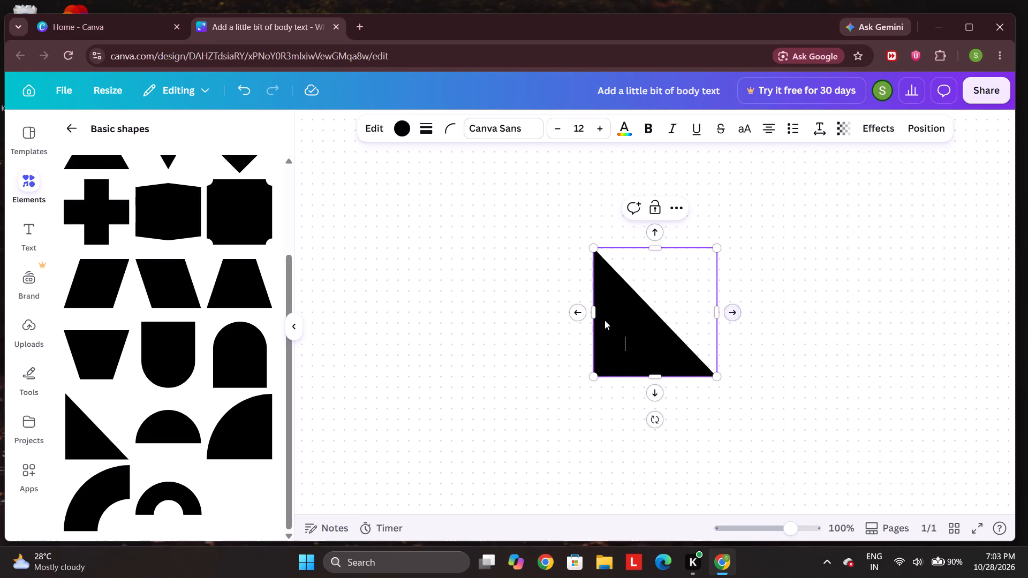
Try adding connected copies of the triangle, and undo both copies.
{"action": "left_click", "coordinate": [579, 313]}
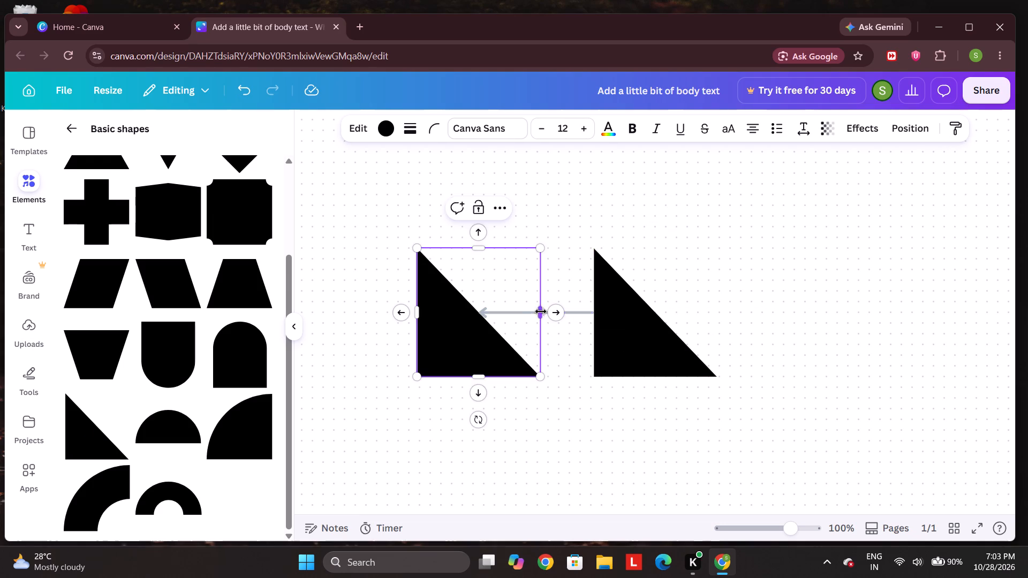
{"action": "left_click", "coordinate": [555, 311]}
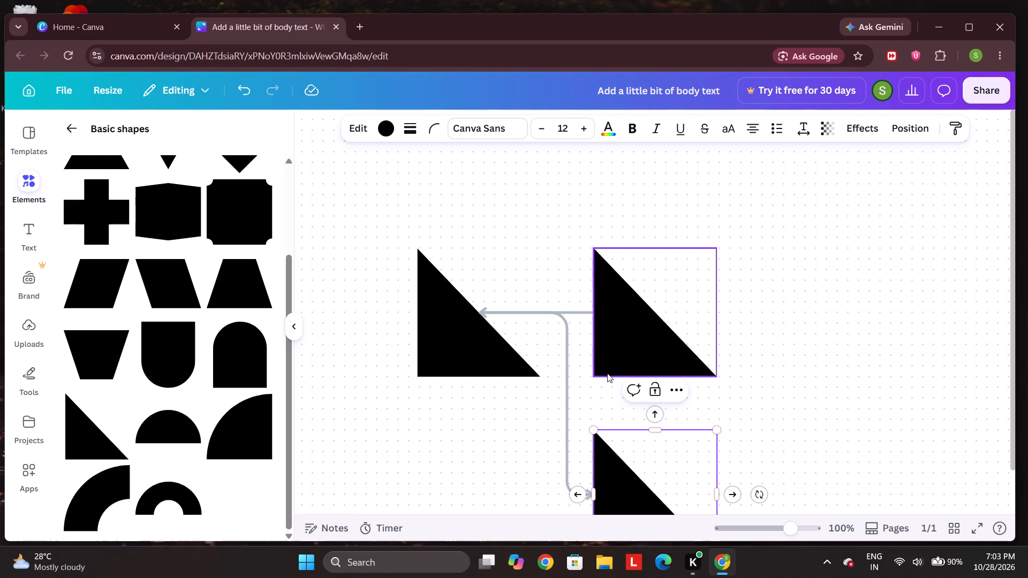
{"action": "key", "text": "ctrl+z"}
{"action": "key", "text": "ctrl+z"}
Move the triangle up and slightly to the right on the whiteboard.
{"action": "left_click_drag", "start_coordinate": [606, 323], "coordinate": [650, 233]}
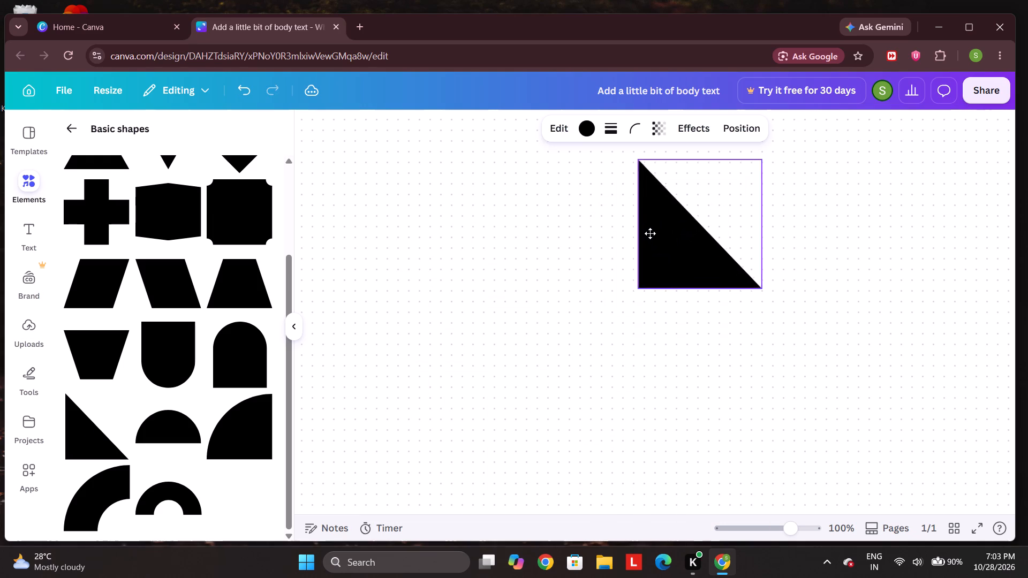
{"action": "left_click_drag", "start_coordinate": [650, 233], "coordinate": [652, 245]}
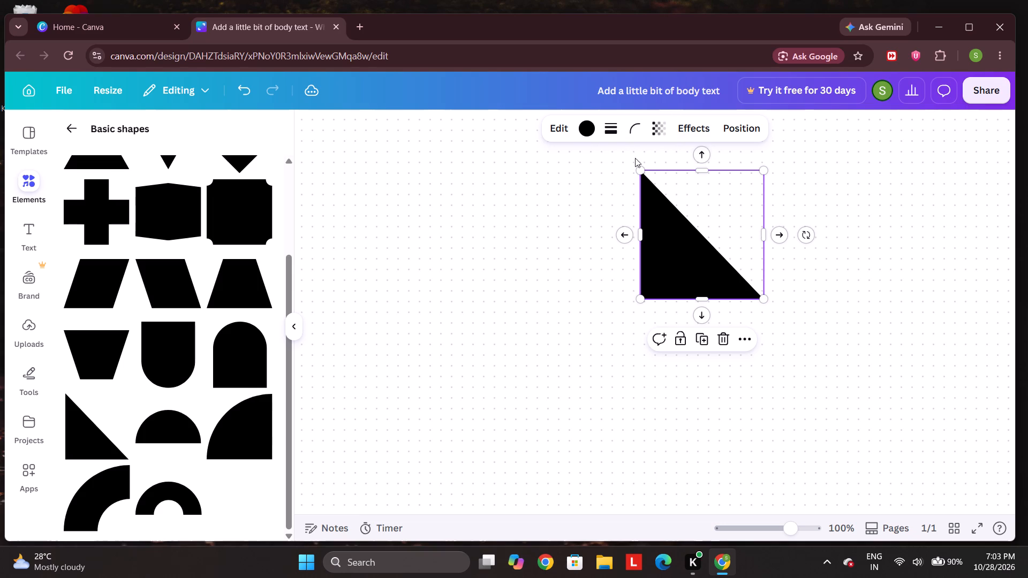
{"action": "left_click", "coordinate": [522, 248]}
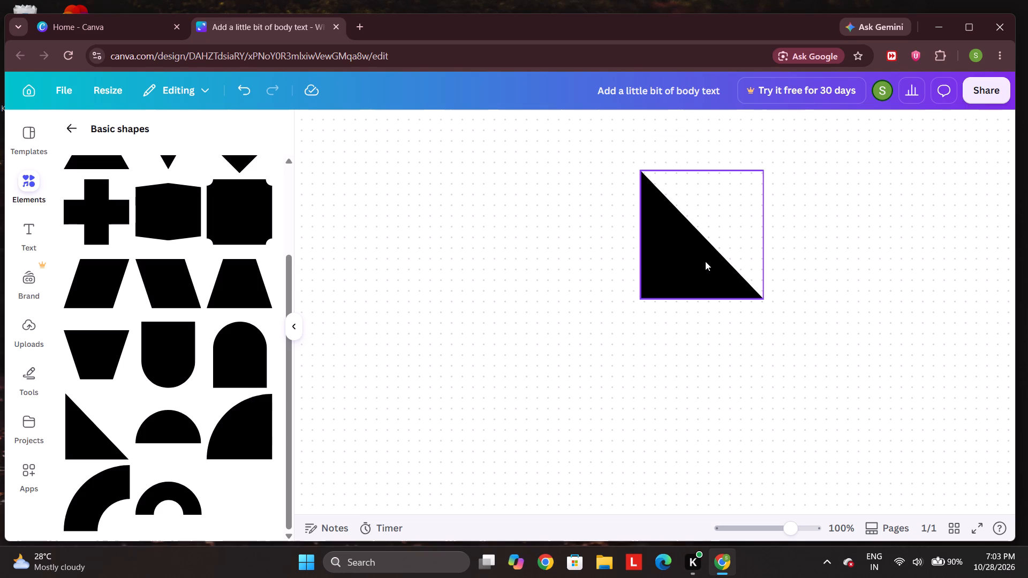
{"action": "left_click", "coordinate": [704, 256]}
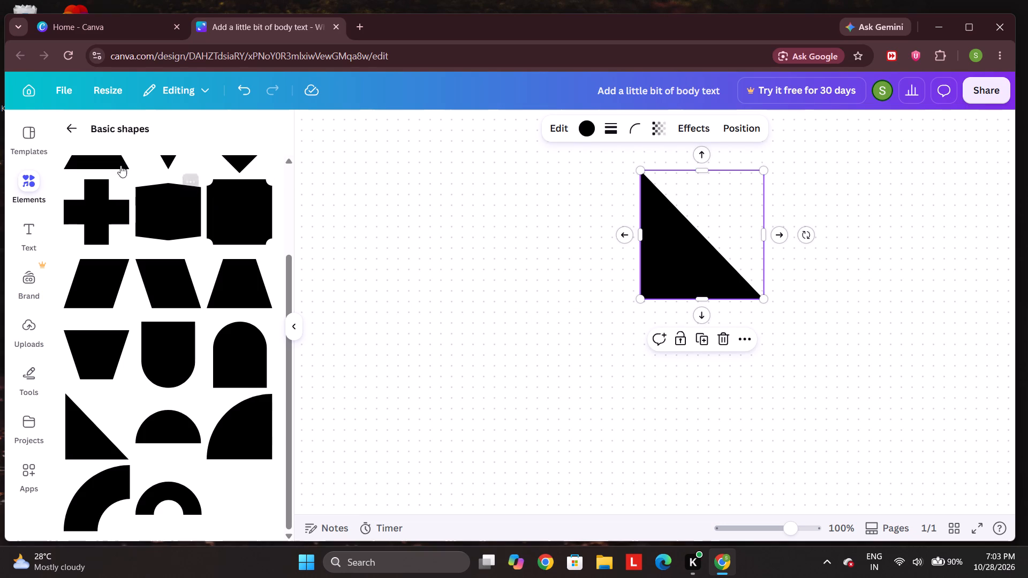
Look through the triangle's additional actions and its arrangement and position settings.
{"action": "left_click", "coordinate": [78, 126]}
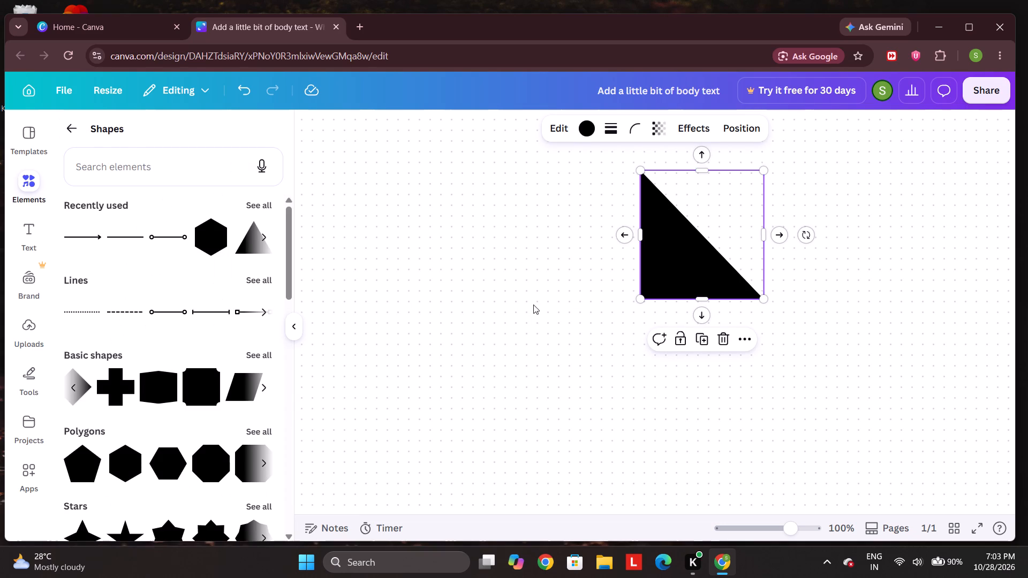
{"action": "scroll", "coordinate": [550, 296], "scroll_direction": "up", "scroll_amount": 3}
{"action": "scroll", "coordinate": [743, 272], "scroll_direction": "down", "scroll_amount": 1}
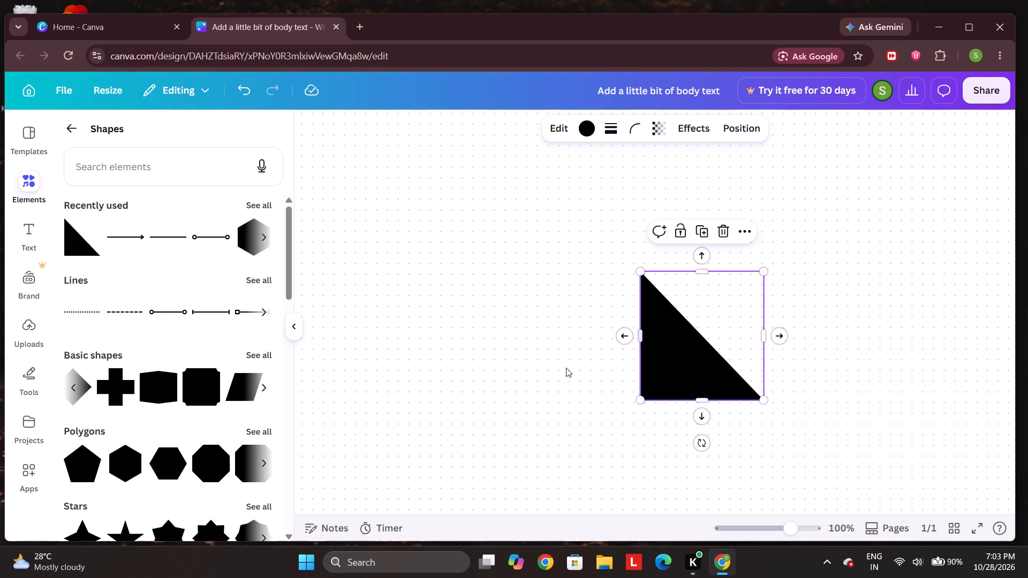
{"action": "left_click", "coordinate": [547, 364]}
{"action": "left_click", "coordinate": [681, 356]}
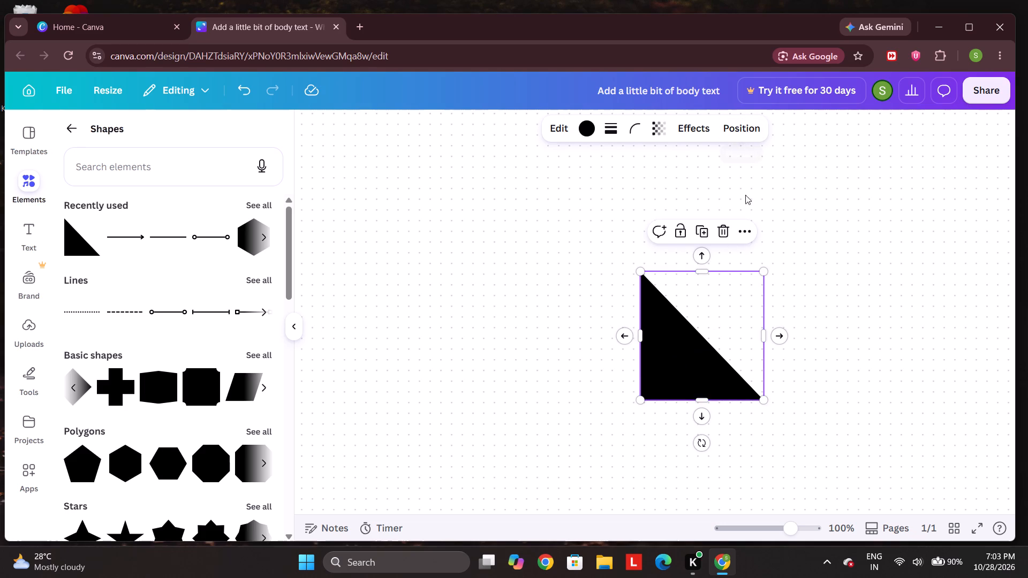
{"action": "left_click", "coordinate": [740, 225]}
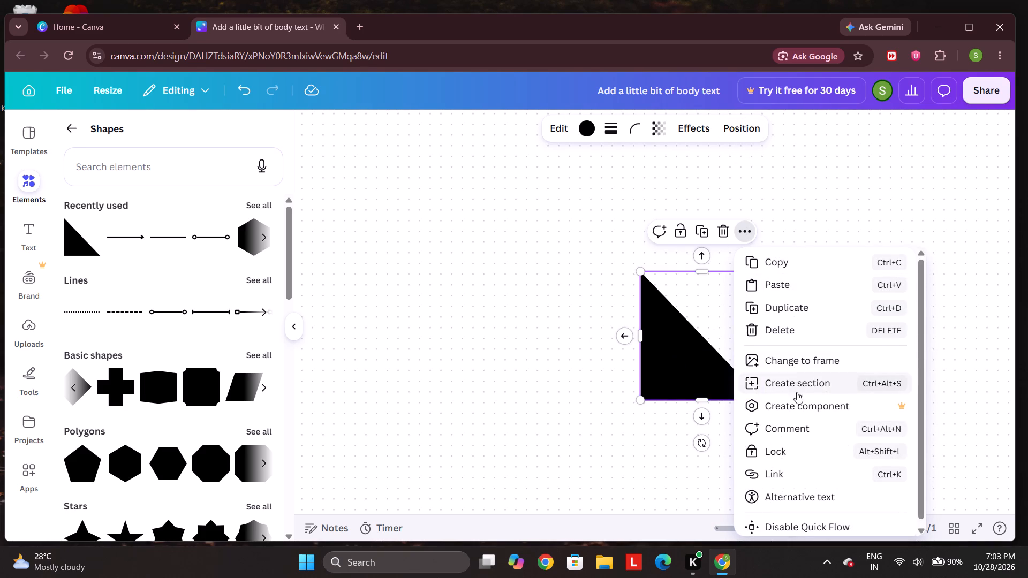
{"action": "left_click", "coordinate": [623, 321]}
{"action": "left_click", "coordinate": [651, 303]}
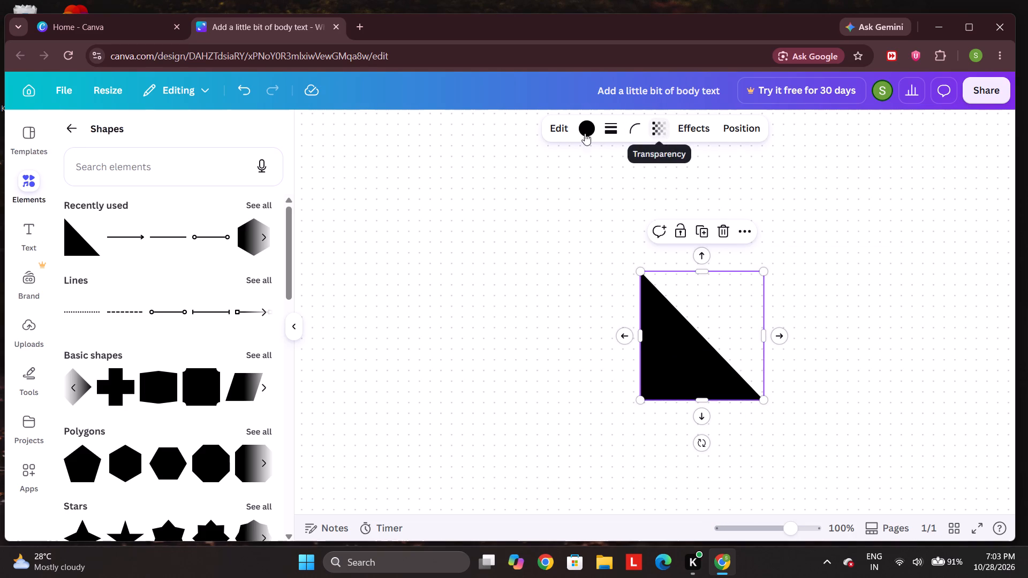
{"action": "left_click", "coordinate": [724, 124]}
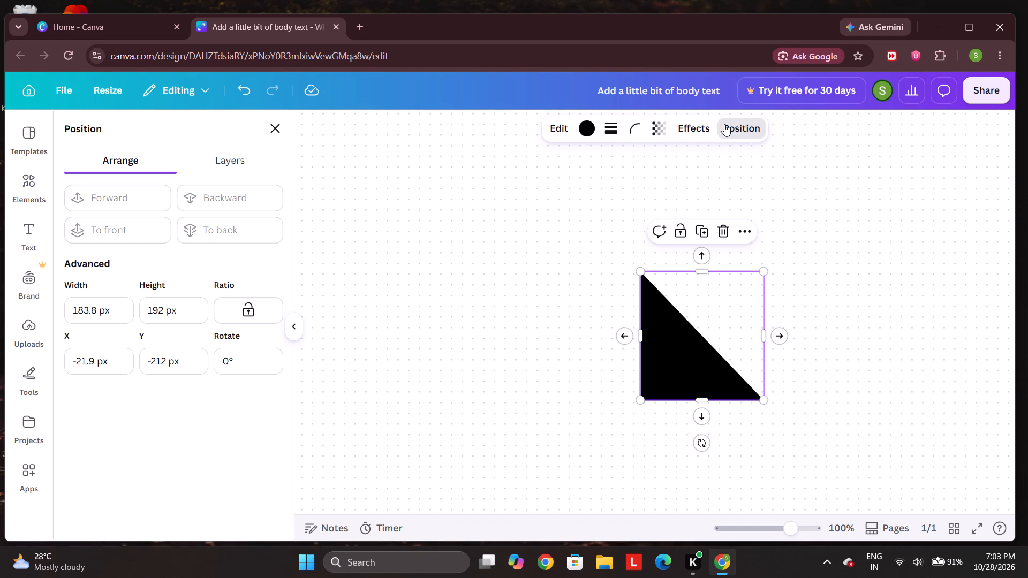
{"action": "left_click", "coordinate": [274, 133]}
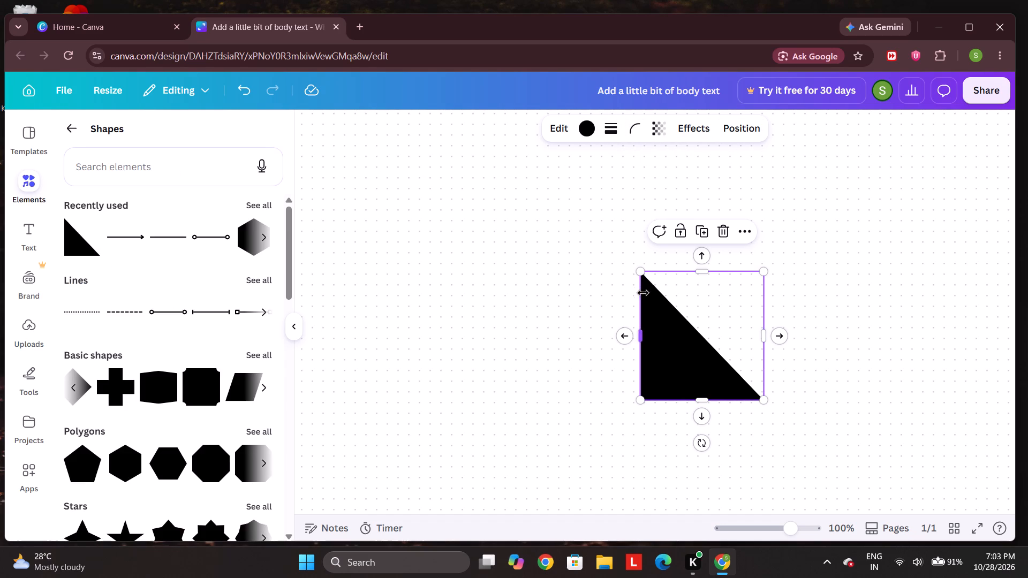
Move the triangle to the upper middle of the visible whiteboard area.
{"action": "left_click_drag", "start_coordinate": [697, 343], "coordinate": [486, 271]}
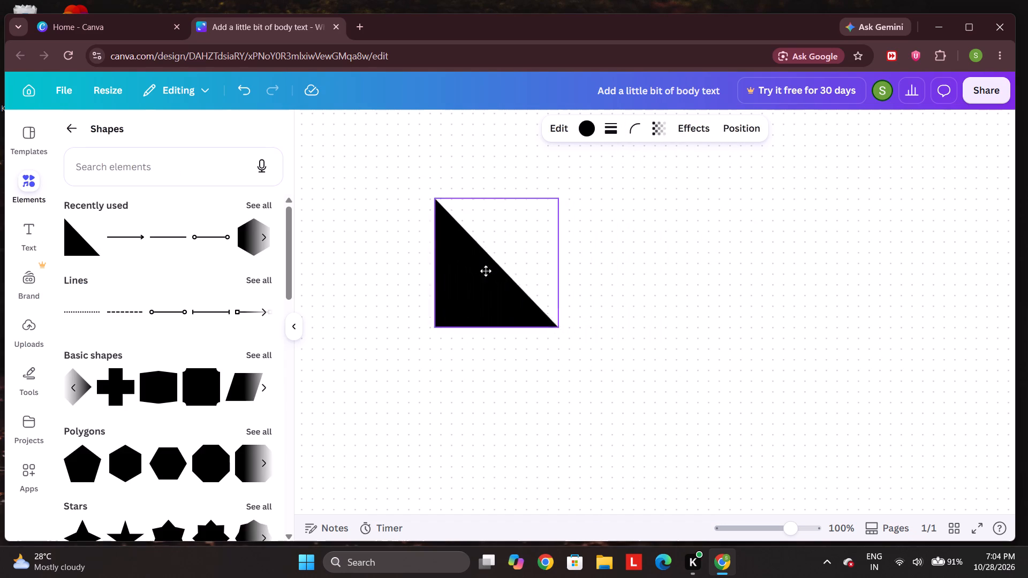
{"action": "left_click_drag", "start_coordinate": [486, 271], "coordinate": [528, 262]}
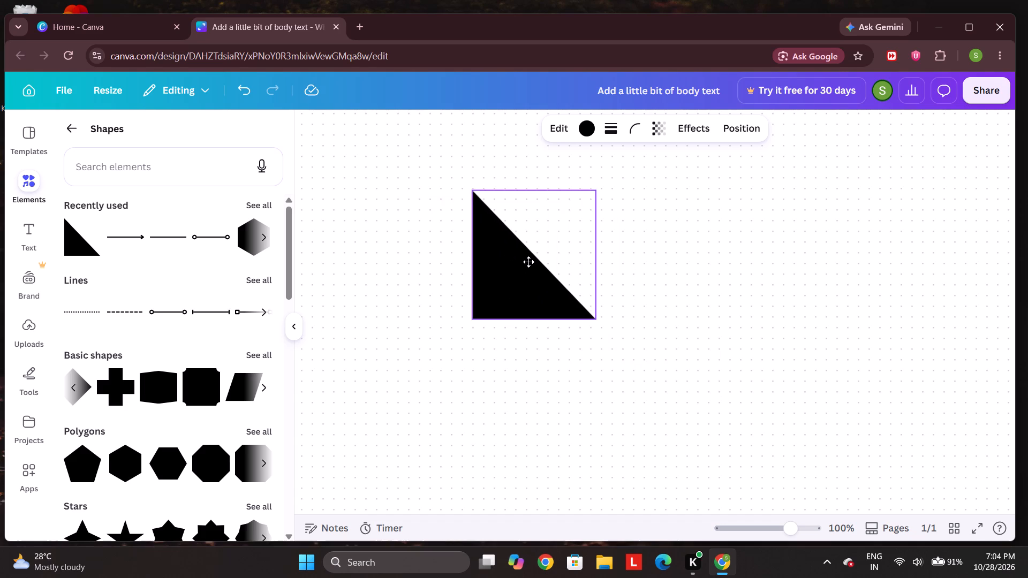
{"action": "left_click_drag", "start_coordinate": [528, 262], "coordinate": [613, 261]}
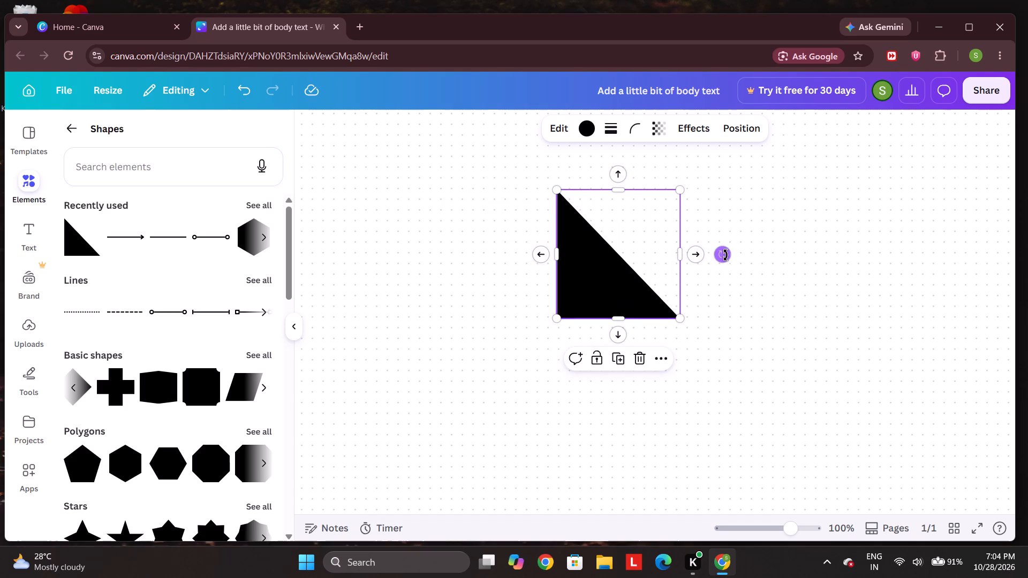
Rotate the triangle to about -90° so its right angle sits at the lower right, and shift it slightly up and right.
{"action": "left_click_drag", "start_coordinate": [725, 255], "coordinate": [532, 255]}
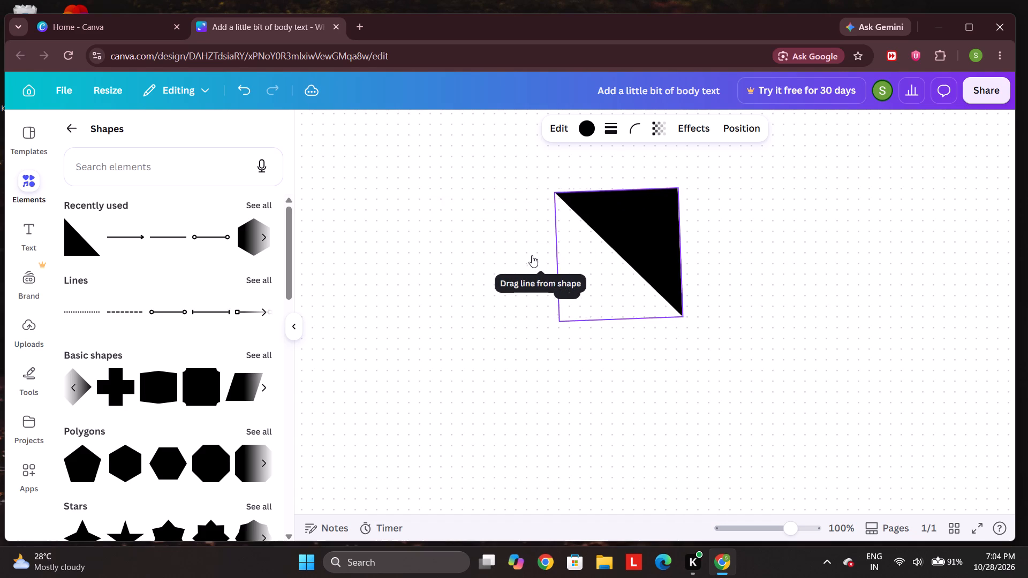
{"action": "left_click_drag", "start_coordinate": [532, 255], "coordinate": [611, 190]}
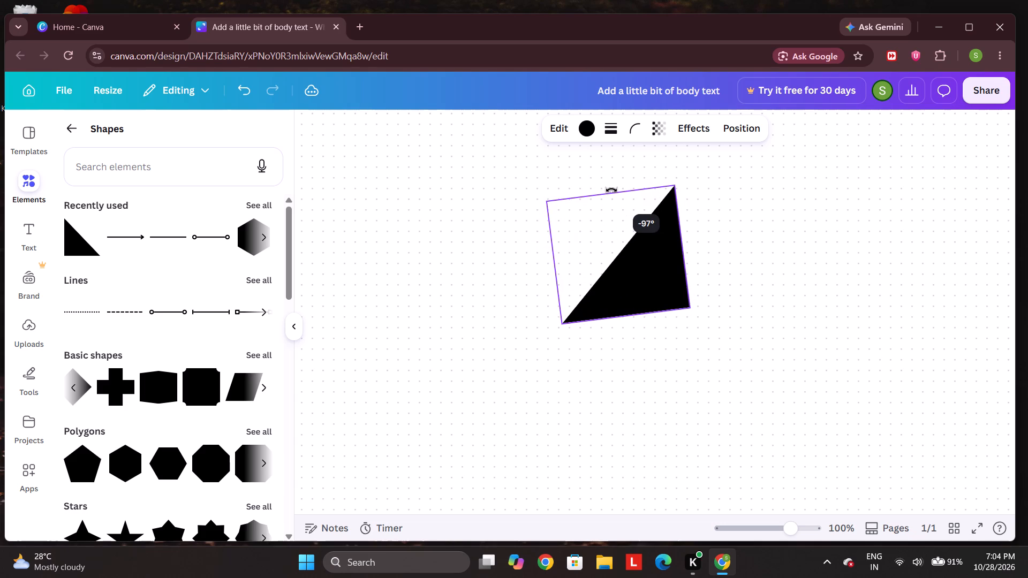
{"action": "left_click_drag", "start_coordinate": [611, 190], "coordinate": [617, 194]}
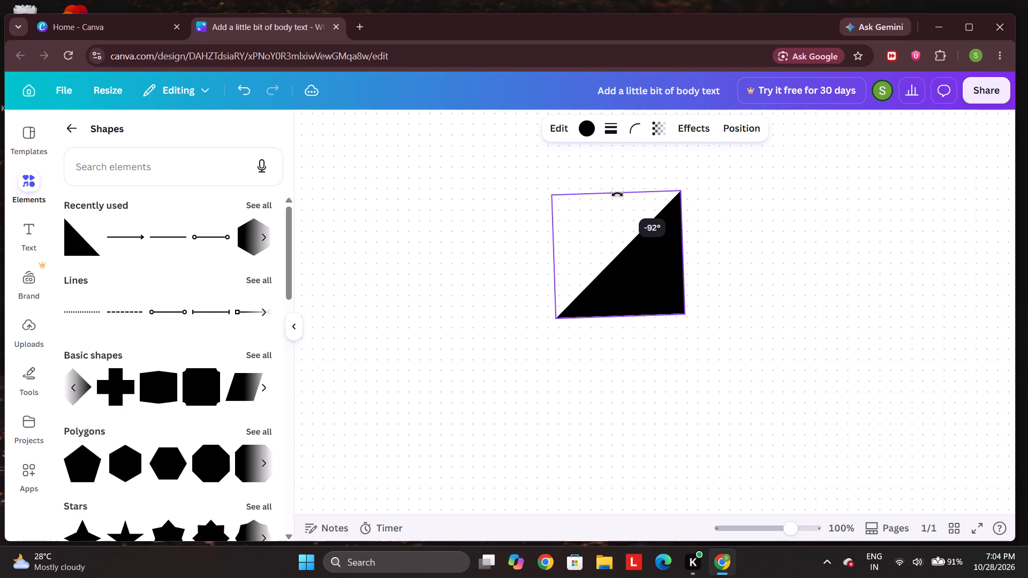
{"action": "left_click_drag", "start_coordinate": [617, 194], "coordinate": [619, 195]}
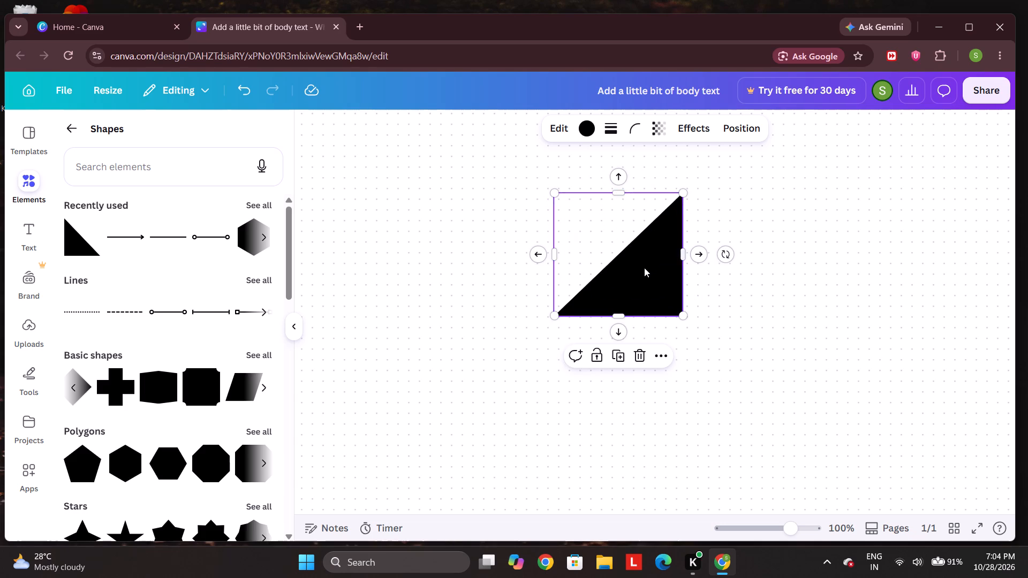
{"action": "left_click_drag", "start_coordinate": [644, 268], "coordinate": [668, 260]}
{"action": "left_click", "coordinate": [783, 270]}
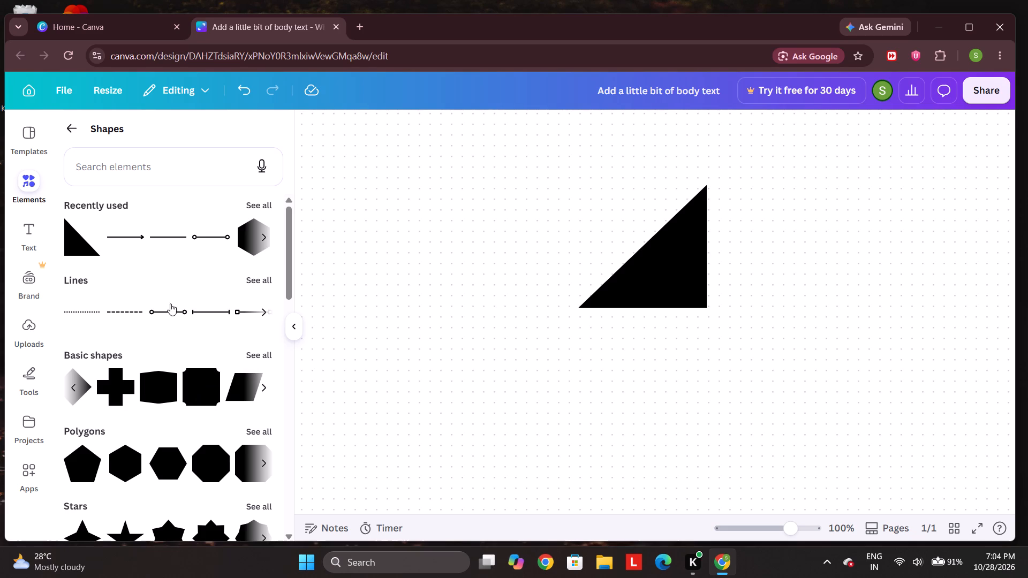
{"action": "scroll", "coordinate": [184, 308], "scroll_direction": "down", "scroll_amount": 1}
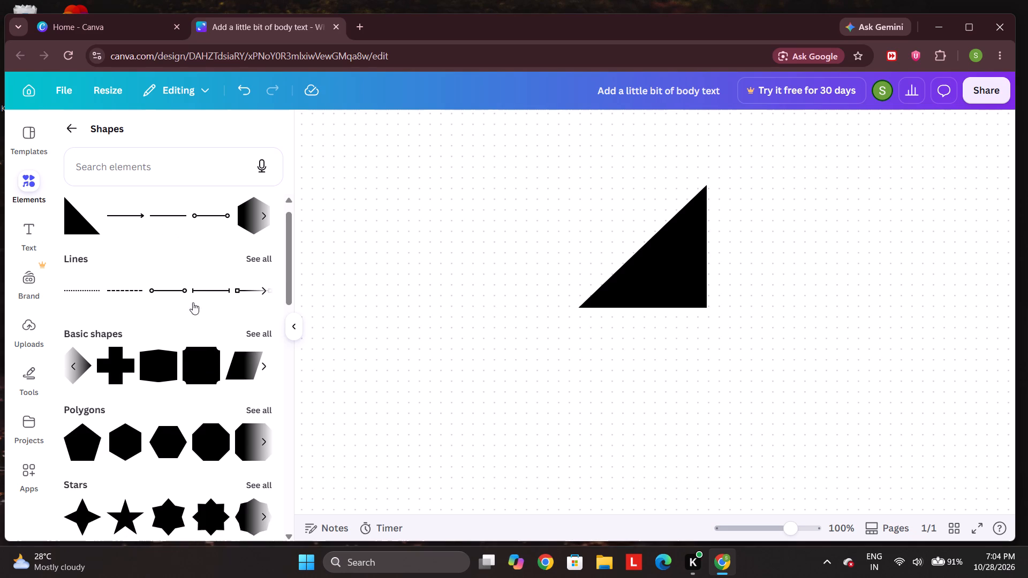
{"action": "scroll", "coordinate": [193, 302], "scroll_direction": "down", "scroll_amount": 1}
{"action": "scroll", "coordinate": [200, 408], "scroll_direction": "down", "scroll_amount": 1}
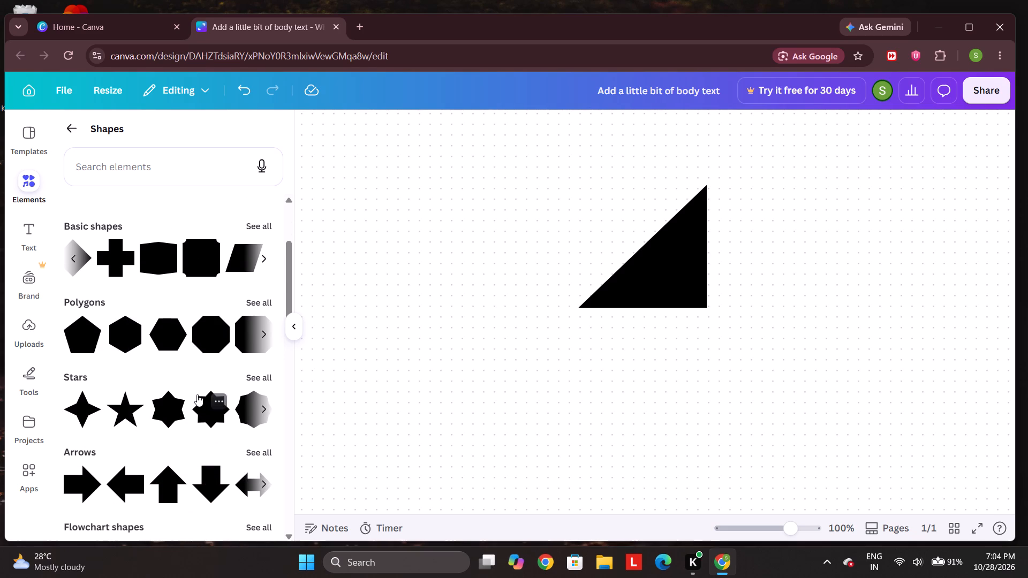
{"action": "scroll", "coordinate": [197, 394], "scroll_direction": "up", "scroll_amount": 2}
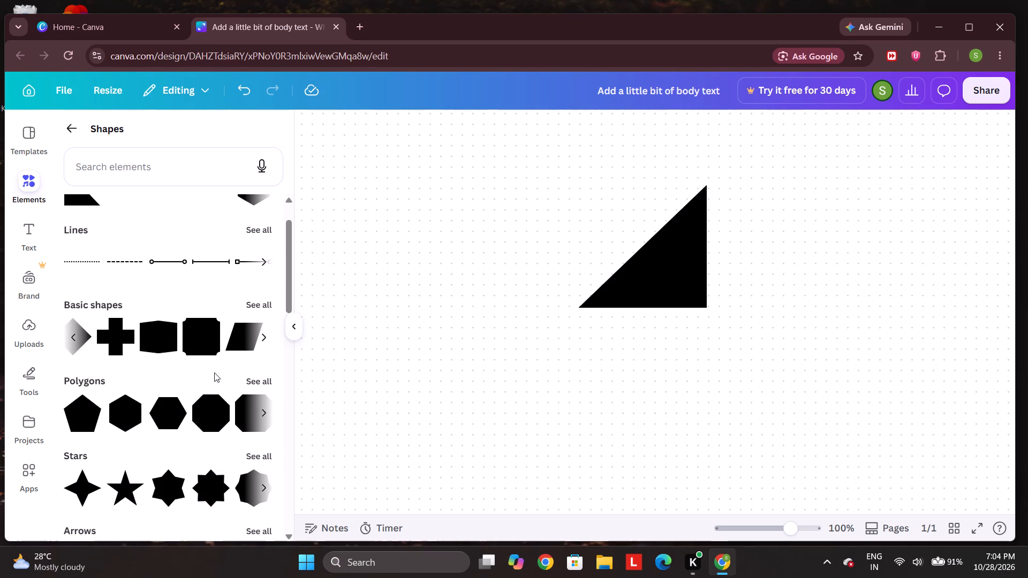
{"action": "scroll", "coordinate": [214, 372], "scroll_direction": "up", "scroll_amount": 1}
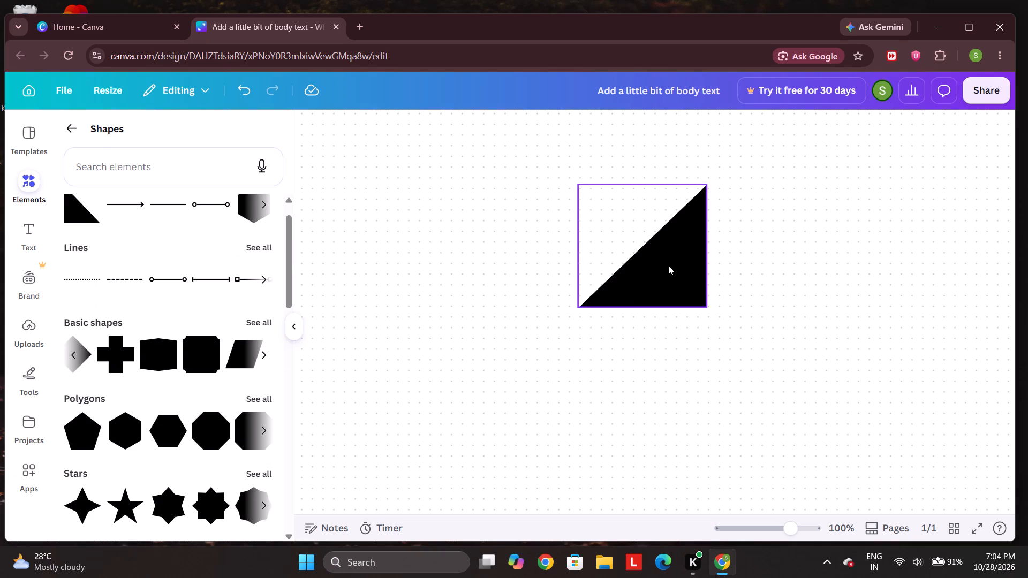
Try purple and light blue fills on the triangle, and settle on light lime green from the default solid colours.
{"action": "left_click", "coordinate": [668, 265]}
{"action": "left_click", "coordinate": [586, 125]}
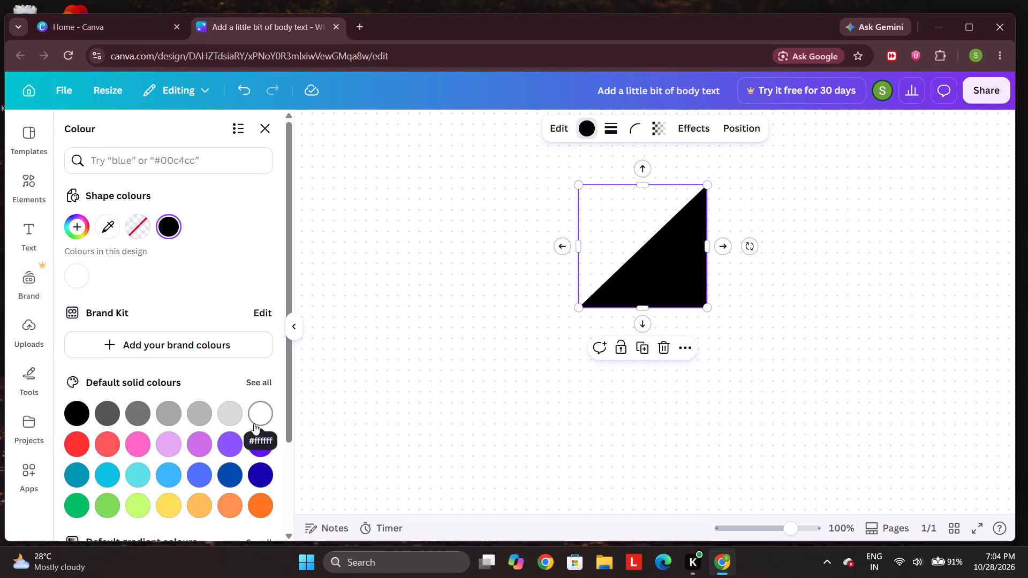
{"action": "left_click", "coordinate": [231, 438]}
{"action": "left_click", "coordinate": [167, 477]}
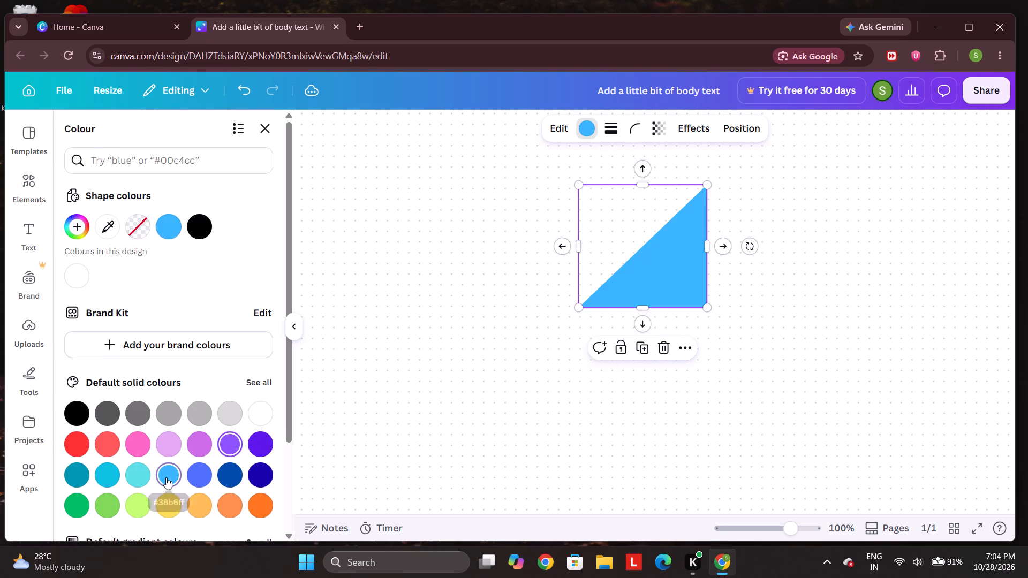
{"action": "left_click", "coordinate": [135, 503]}
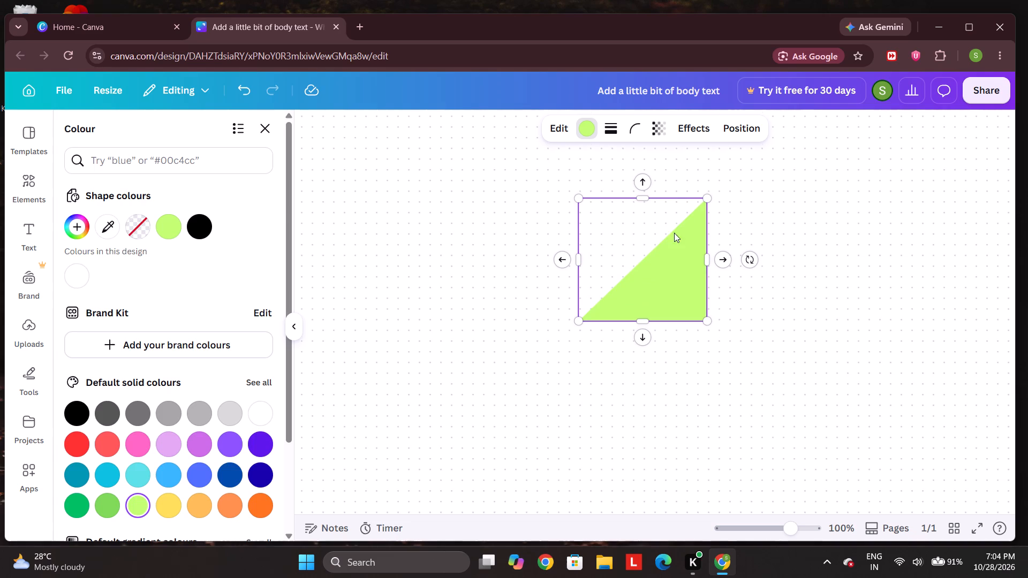
Look through the shape categories, search the elements for "cir", and add a circle to the whiteboard.
{"action": "left_click", "coordinate": [521, 351]}
{"action": "scroll", "coordinate": [152, 420], "scroll_direction": "right", "scroll_amount": 1}
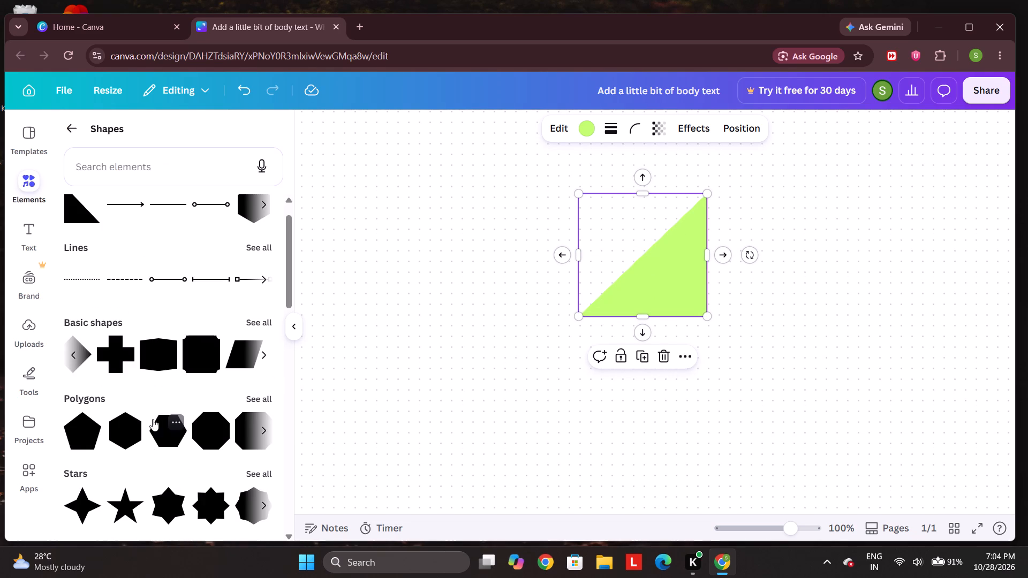
{"action": "scroll", "coordinate": [153, 419], "scroll_direction": "right", "scroll_amount": 1}
{"action": "scroll", "coordinate": [180, 402], "scroll_direction": "up", "scroll_amount": 1}
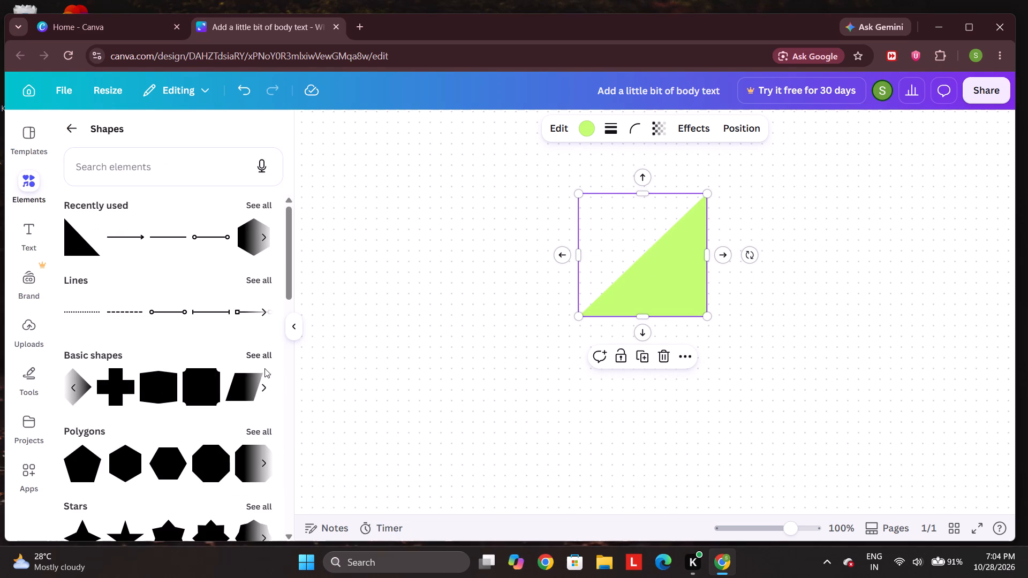
{"action": "scroll", "coordinate": [264, 357], "scroll_direction": "down", "scroll_amount": 4}
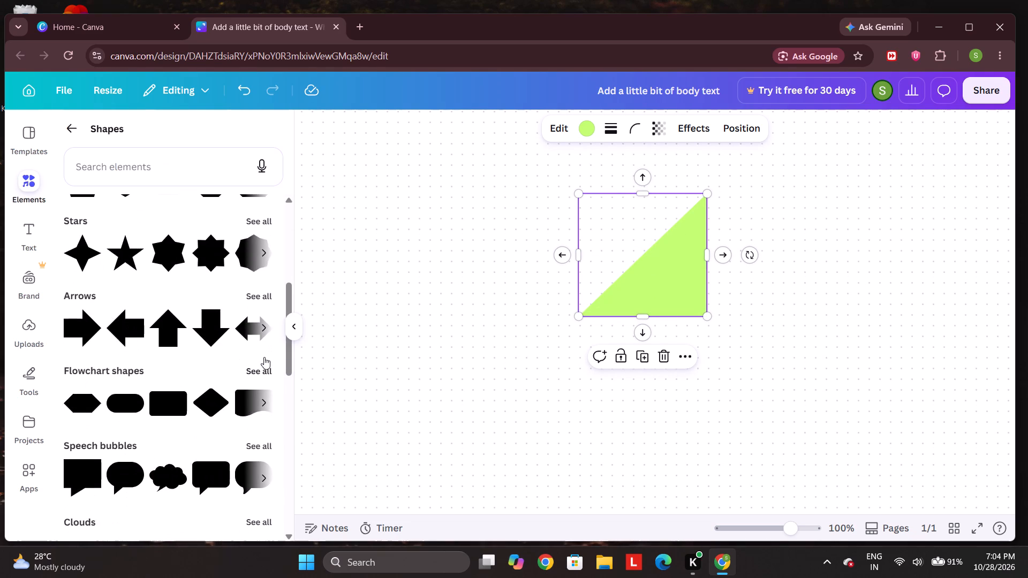
{"action": "scroll", "coordinate": [264, 357], "scroll_direction": "down", "scroll_amount": 4}
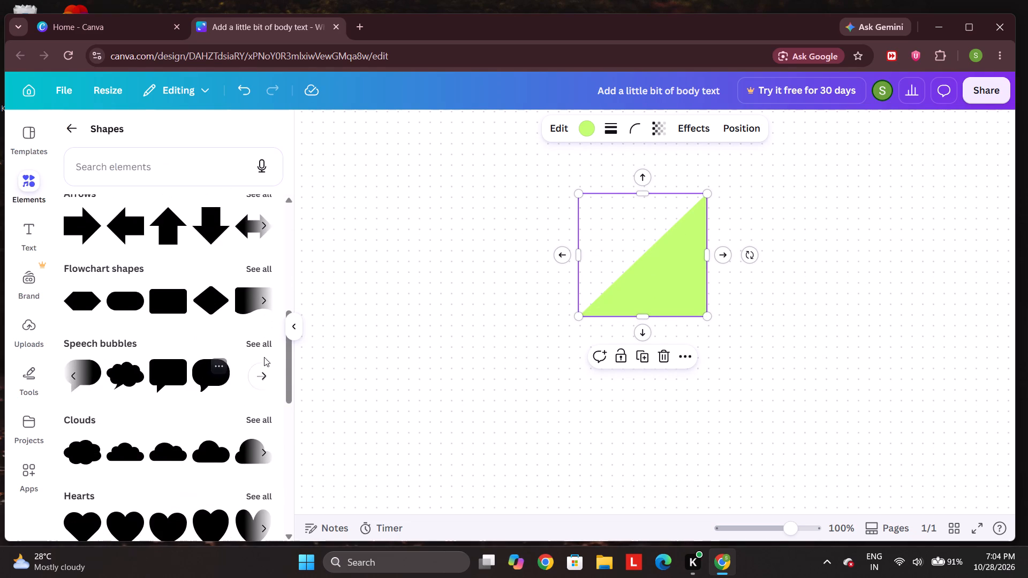
{"action": "scroll", "coordinate": [264, 357], "scroll_direction": "left", "scroll_amount": 4}
{"action": "scroll", "coordinate": [264, 357], "scroll_direction": "down", "scroll_amount": 2}
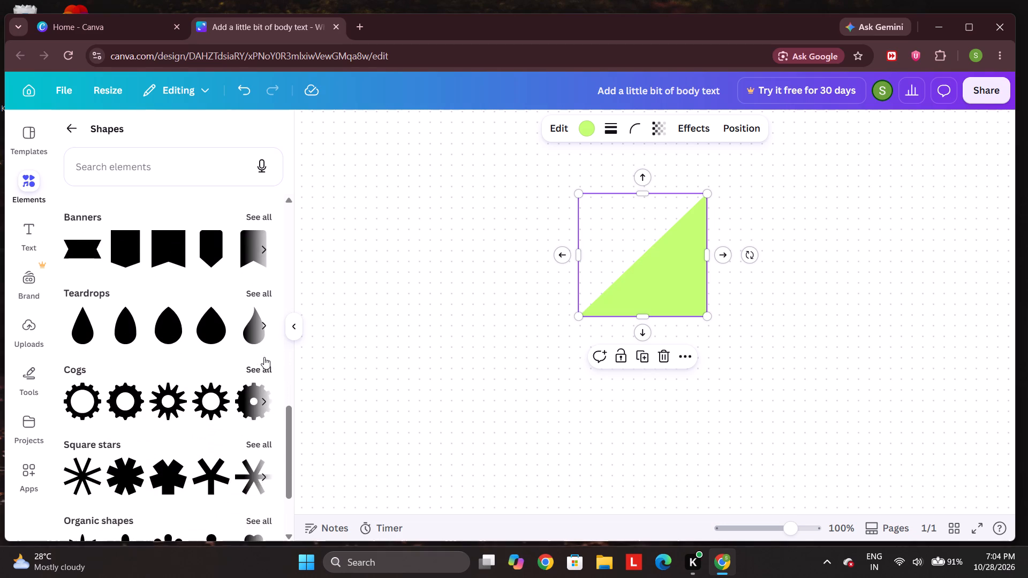
{"action": "scroll", "coordinate": [264, 357], "scroll_direction": "up", "scroll_amount": 8}
{"action": "left_click", "coordinate": [206, 165]}
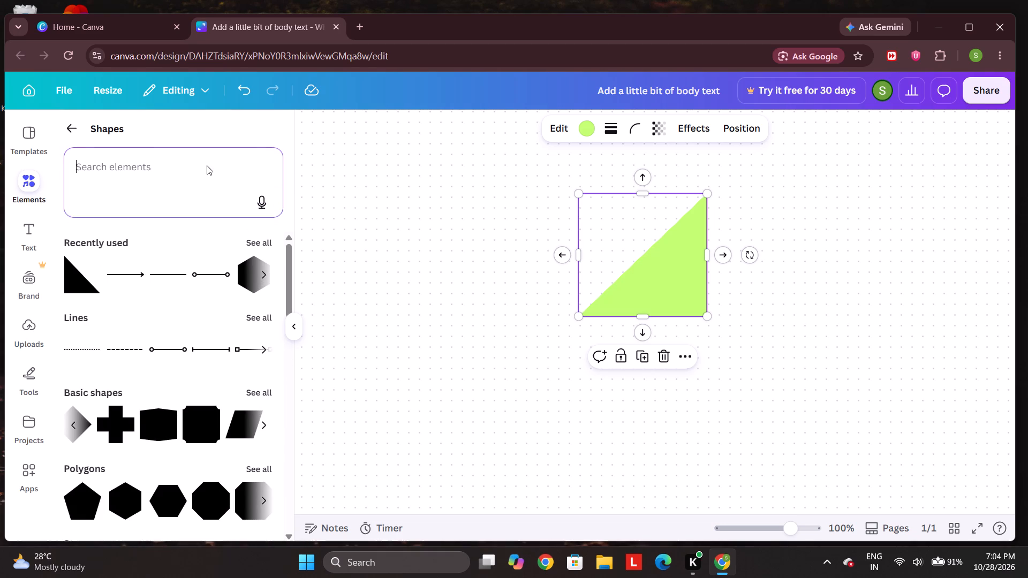
{"action": "type", "text": "cir"}
{"action": "left_click", "coordinate": [172, 280]}
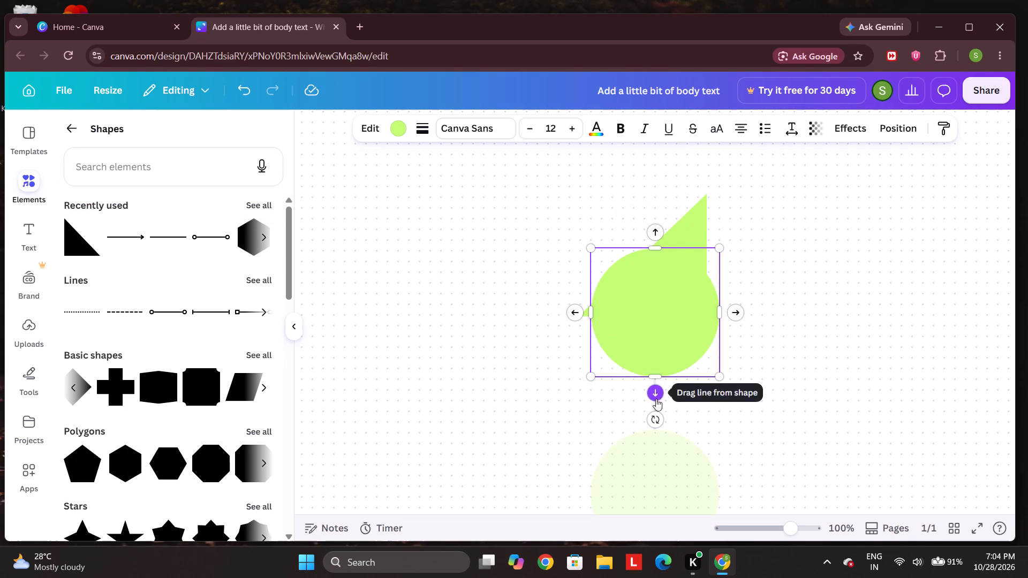
Rotate the new circle clockwise and move it clear of the triangle, just below its lower-left corner.
{"action": "left_click_drag", "start_coordinate": [654, 418], "coordinate": [561, 394]}
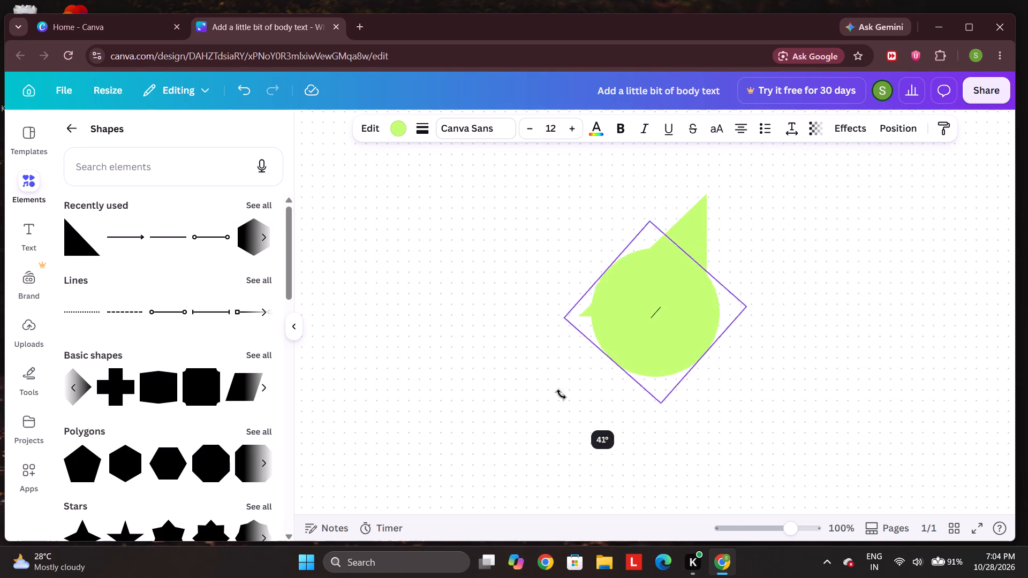
{"action": "left_click_drag", "start_coordinate": [561, 394], "coordinate": [542, 376]}
{"action": "left_click_drag", "start_coordinate": [645, 309], "coordinate": [580, 325]}
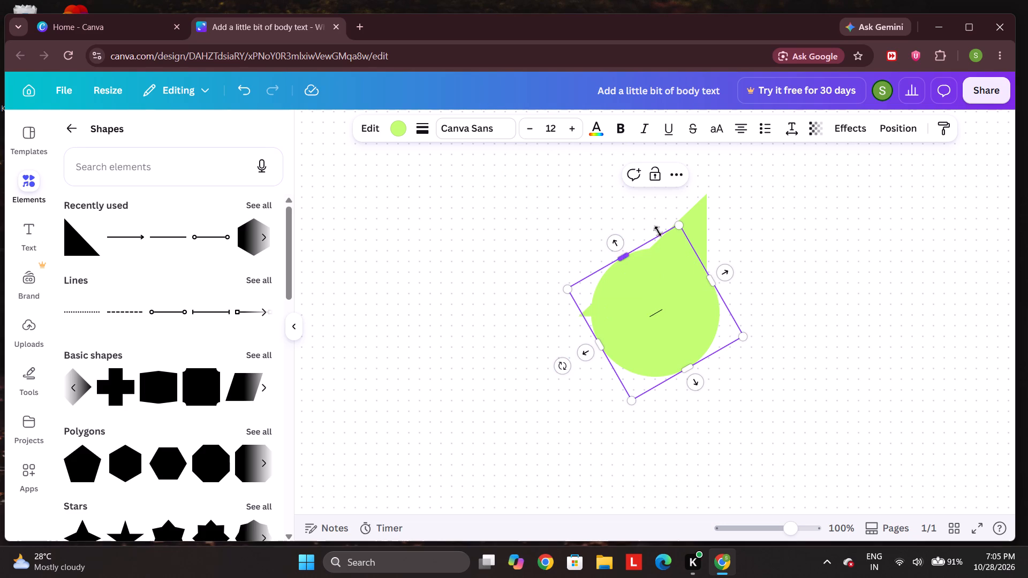
{"action": "left_click_drag", "start_coordinate": [661, 252], "coordinate": [598, 358]}
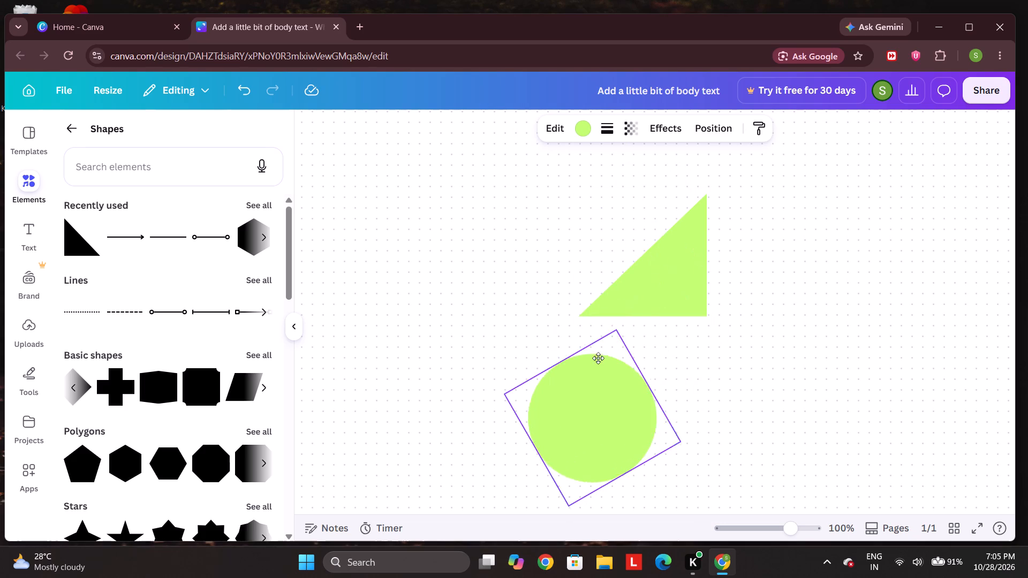
{"action": "left_click_drag", "start_coordinate": [598, 358], "coordinate": [590, 364]}
{"action": "left_click_drag", "start_coordinate": [584, 383], "coordinate": [577, 366]}
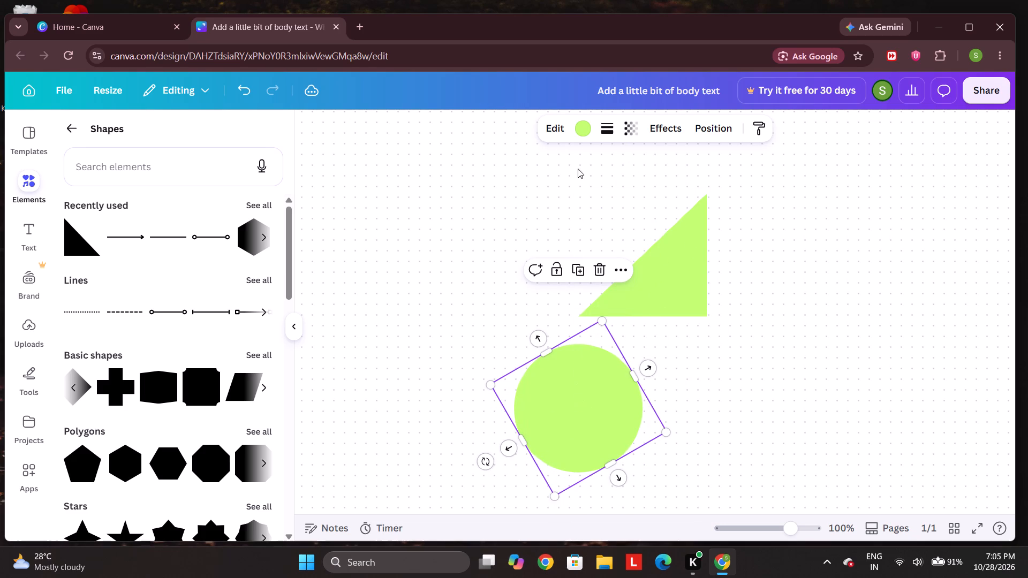
Try bright red on the circle and settle on coral red from the default solid colours.
{"action": "left_click", "coordinate": [584, 120]}
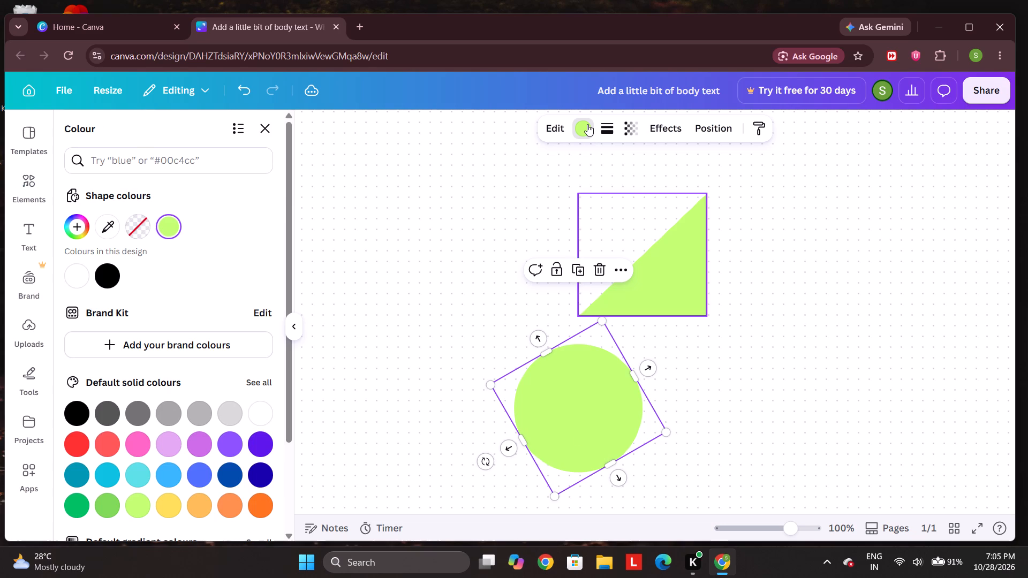
{"action": "left_click", "coordinate": [587, 124]}
{"action": "left_click", "coordinate": [587, 124]}
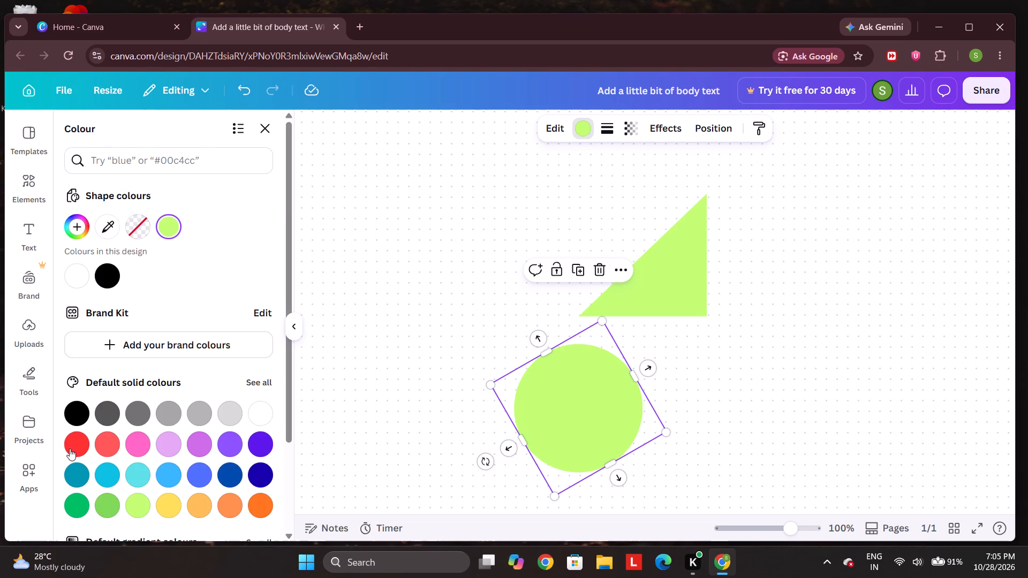
{"action": "left_click", "coordinate": [84, 445]}
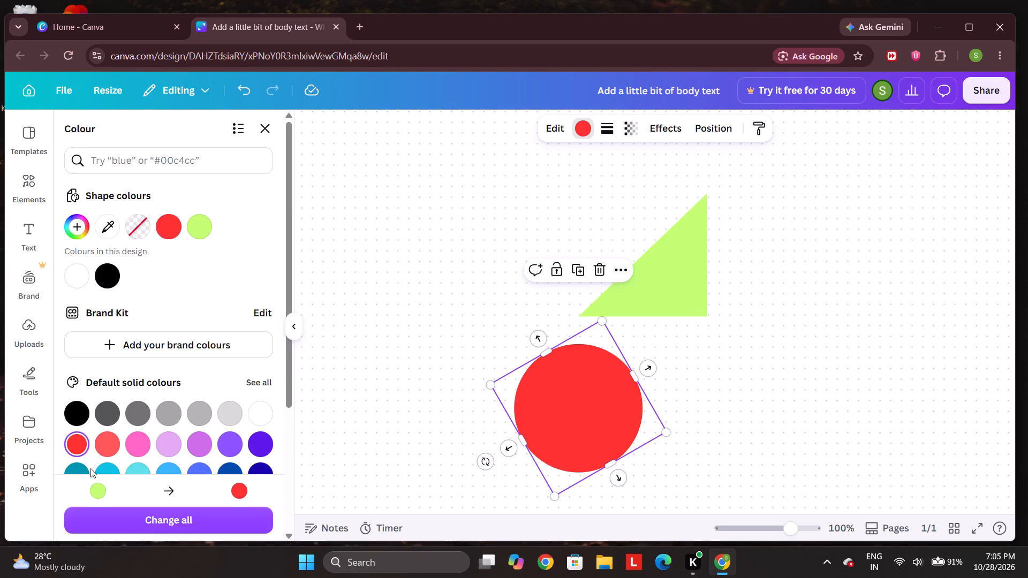
{"action": "left_click", "coordinate": [127, 439]}
{"action": "left_click", "coordinate": [115, 442]}
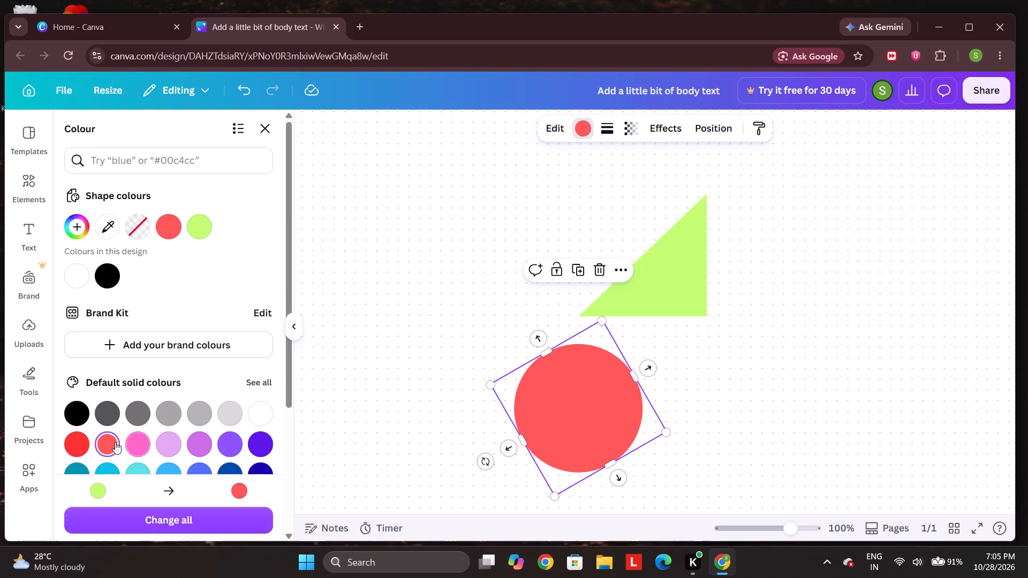
Shrink the coral red circle to a little over half its size and place it against the triangle's sloping edge.
{"action": "left_click", "coordinate": [608, 460]}
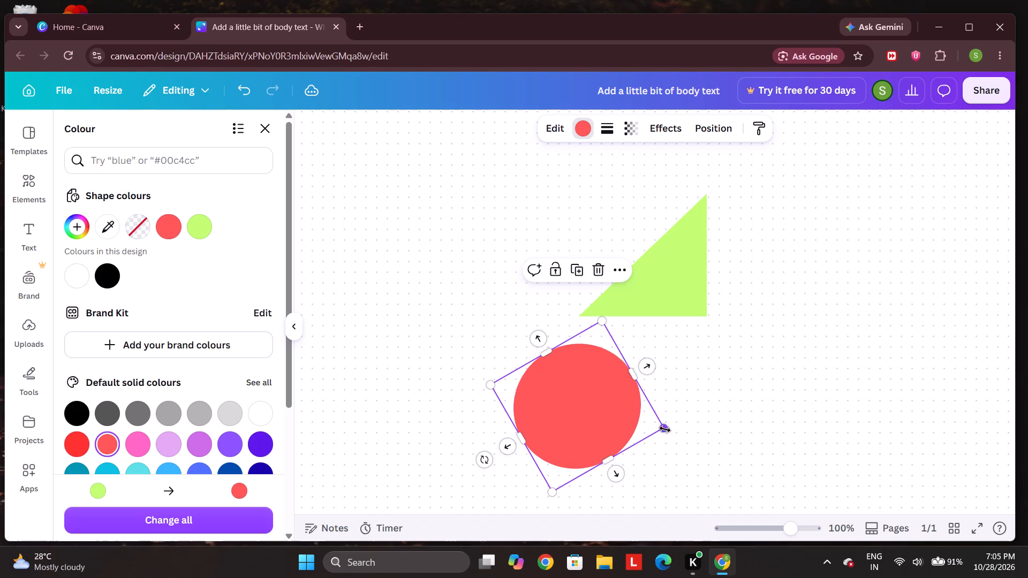
{"action": "left_click_drag", "start_coordinate": [665, 429], "coordinate": [596, 402]}
{"action": "left_click_drag", "start_coordinate": [546, 389], "coordinate": [625, 222]}
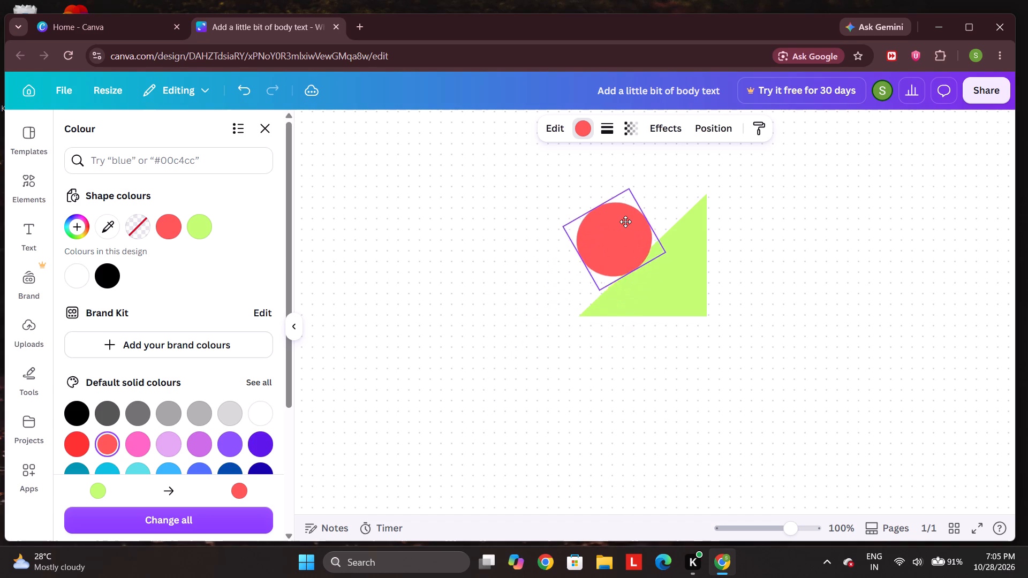
{"action": "left_click_drag", "start_coordinate": [625, 222], "coordinate": [629, 216]}
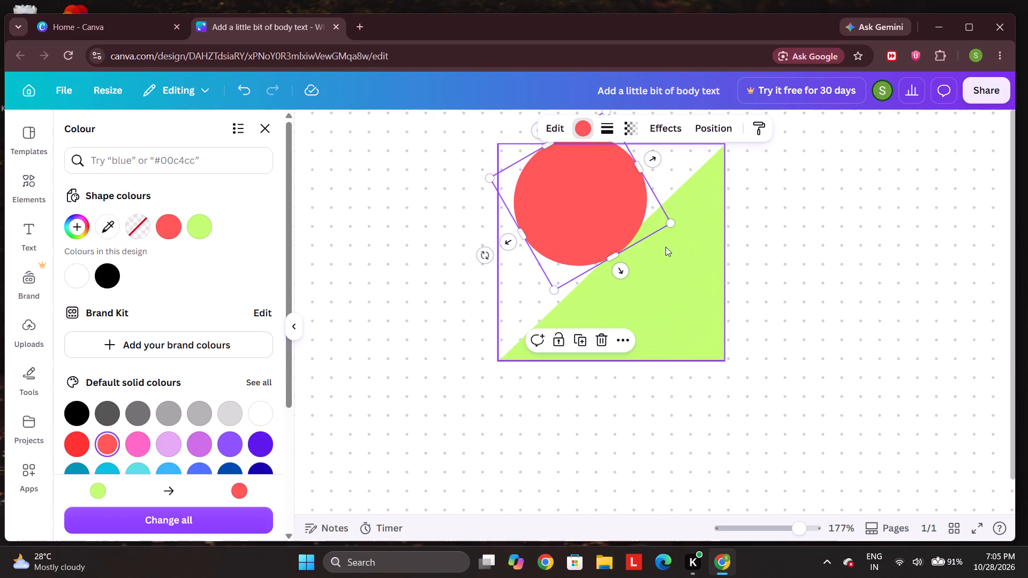
{"action": "left_click_drag", "start_coordinate": [586, 234], "coordinate": [588, 222]}
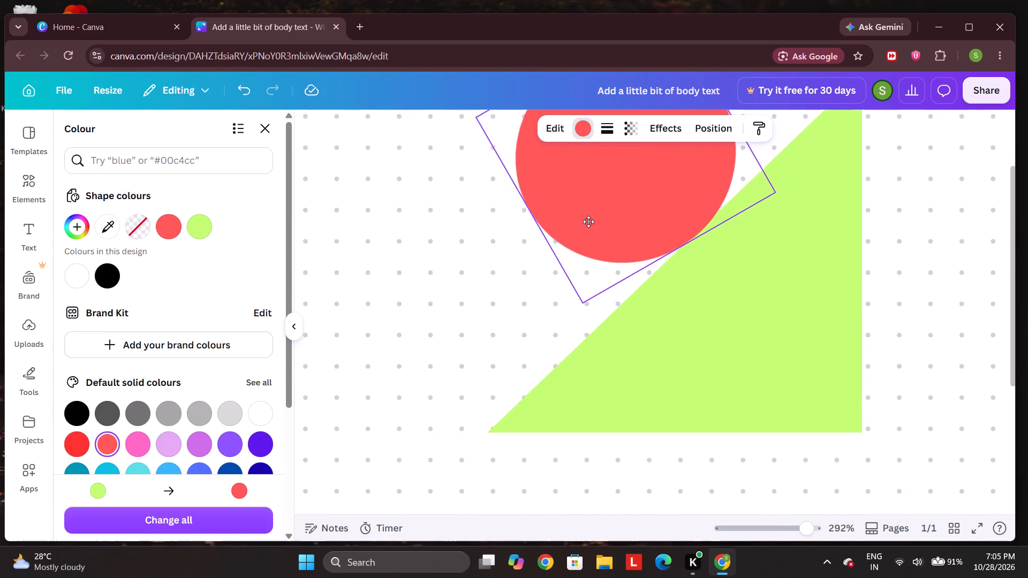
{"action": "left_click_drag", "start_coordinate": [588, 222], "coordinate": [589, 219]}
{"action": "scroll", "coordinate": [617, 209], "scroll_direction": "up", "scroll_amount": 1}
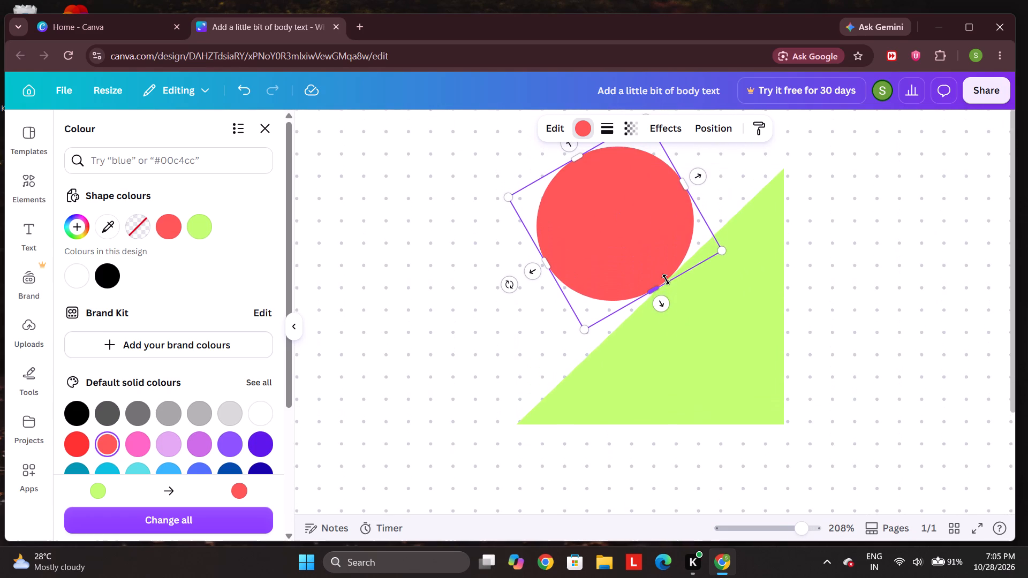
{"action": "scroll", "coordinate": [666, 279], "scroll_direction": "up", "scroll_amount": 1}
{"action": "left_click", "coordinate": [656, 237]}
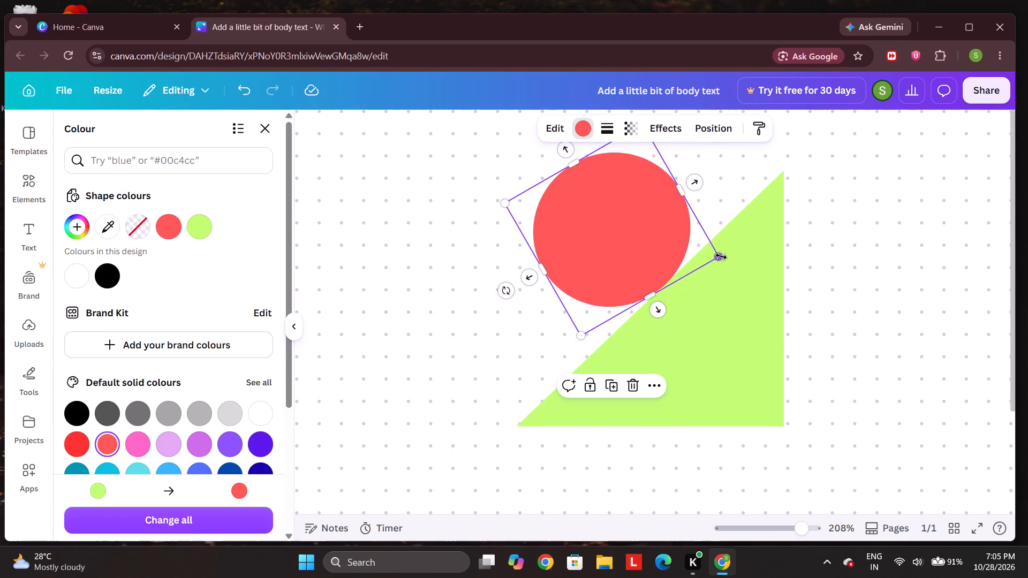
Reduce the circle further in small stages and reposition it so it rests on the middle of the triangle's slope.
{"action": "left_click_drag", "start_coordinate": [721, 256], "coordinate": [699, 251]}
{"action": "left_click_drag", "start_coordinate": [648, 227], "coordinate": [657, 240]}
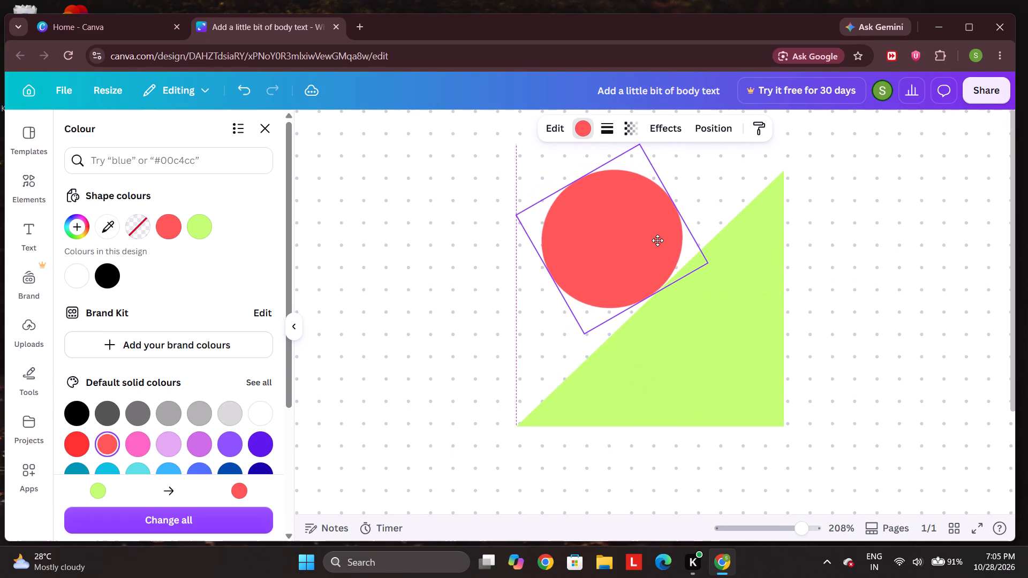
{"action": "left_click_drag", "start_coordinate": [657, 240], "coordinate": [658, 241]}
{"action": "left_click_drag", "start_coordinate": [712, 268], "coordinate": [705, 266]}
{"action": "left_click_drag", "start_coordinate": [642, 254], "coordinate": [643, 260]}
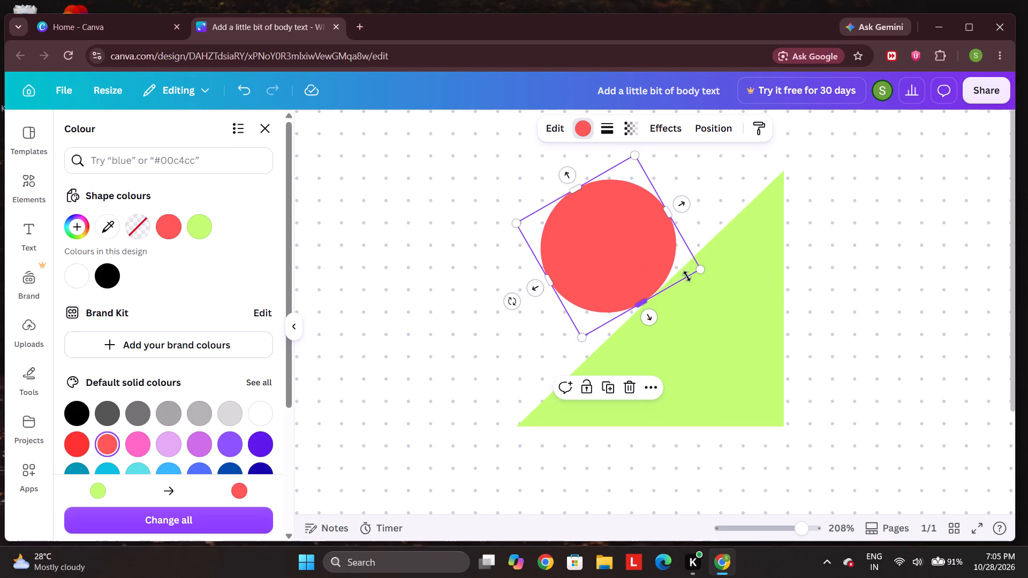
{"action": "left_click_drag", "start_coordinate": [699, 271], "coordinate": [667, 262]}
{"action": "left_click_drag", "start_coordinate": [632, 249], "coordinate": [654, 260]}
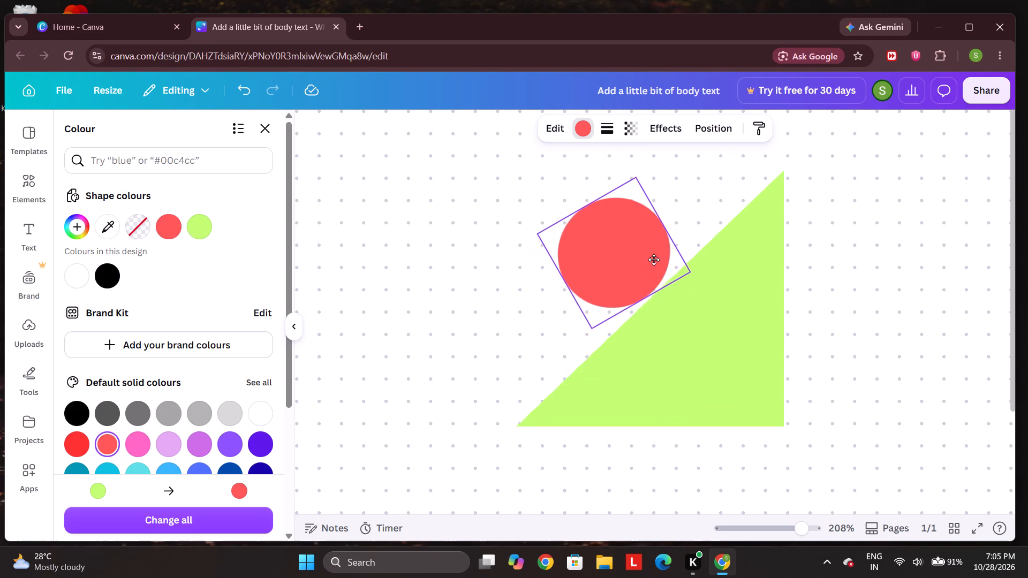
{"action": "left_click_drag", "start_coordinate": [654, 260], "coordinate": [658, 261]}
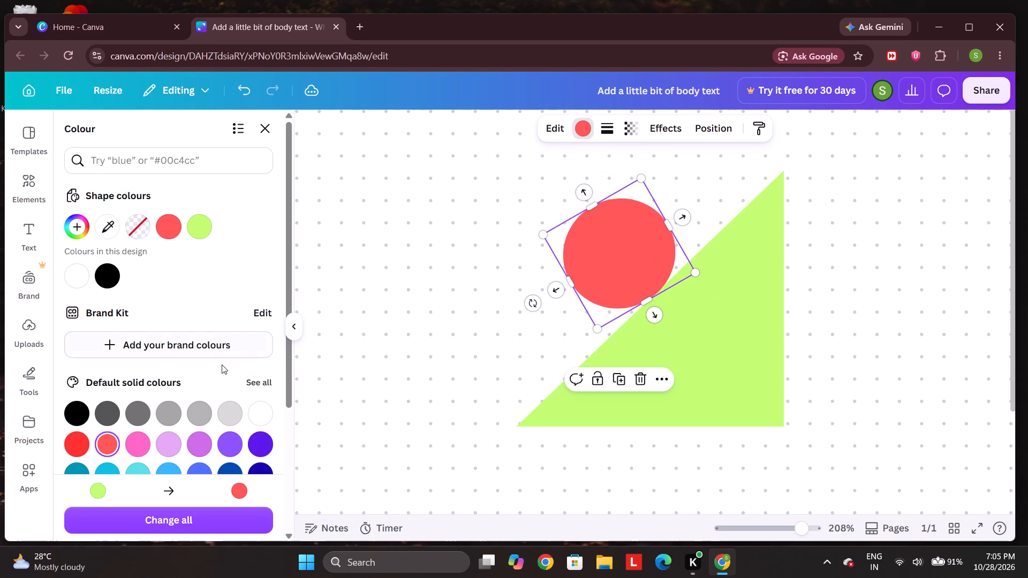
Add a straight black arrow line, shorten it to about half its length, and move it to start inside the circle.
{"action": "left_click", "coordinate": [472, 317]}
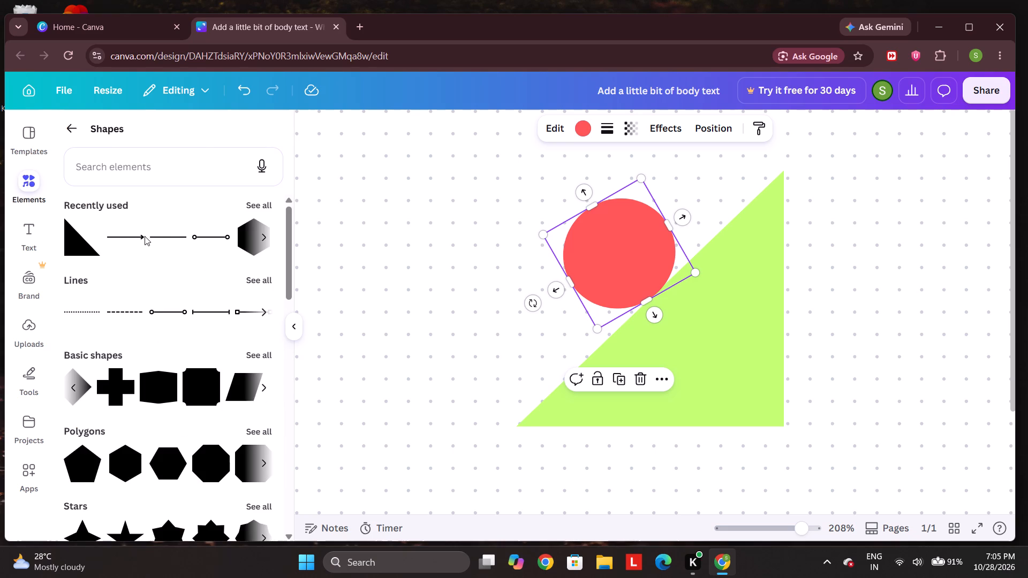
{"action": "left_click", "coordinate": [141, 235]}
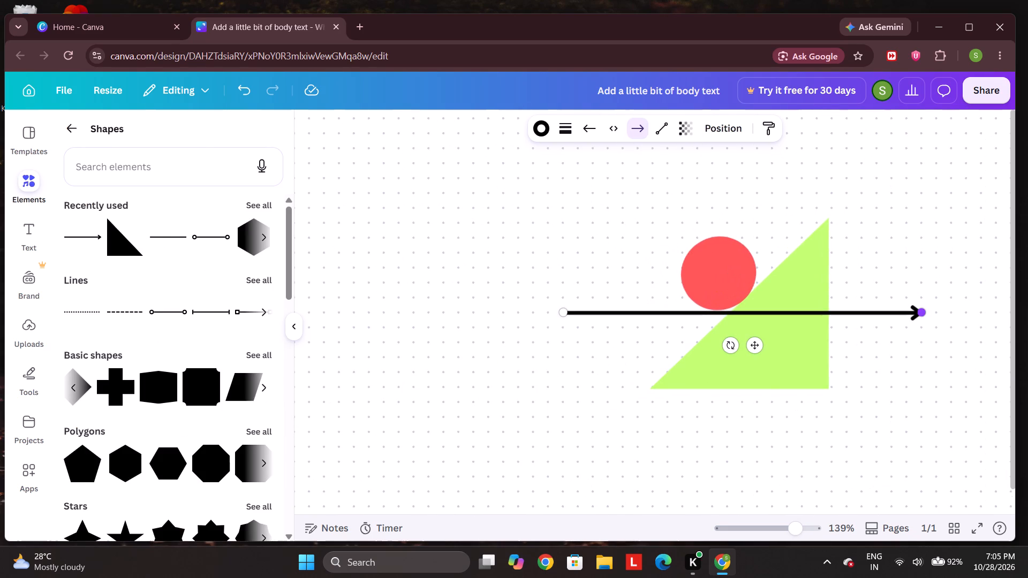
{"action": "left_click_drag", "start_coordinate": [921, 312], "coordinate": [745, 314]}
{"action": "left_click_drag", "start_coordinate": [632, 310], "coordinate": [747, 292]}
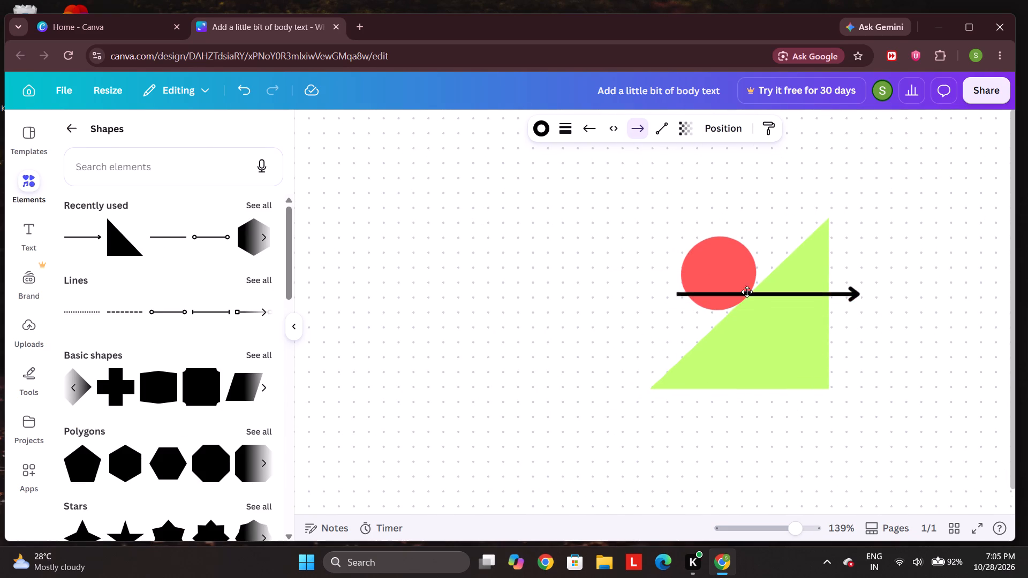
{"action": "left_click_drag", "start_coordinate": [747, 292], "coordinate": [777, 276]}
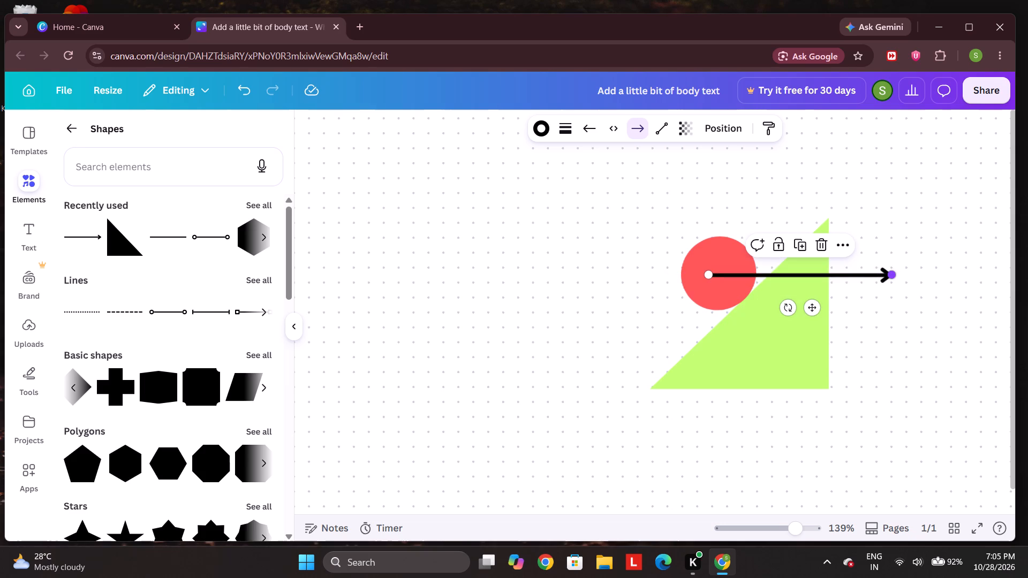
Rotate the black arrow to point straight down, at about 90°, and move it to start at the red circle's centre.
{"action": "left_click", "coordinate": [788, 311]}
{"action": "left_click_drag", "start_coordinate": [598, 336], "coordinate": [592, 331]}
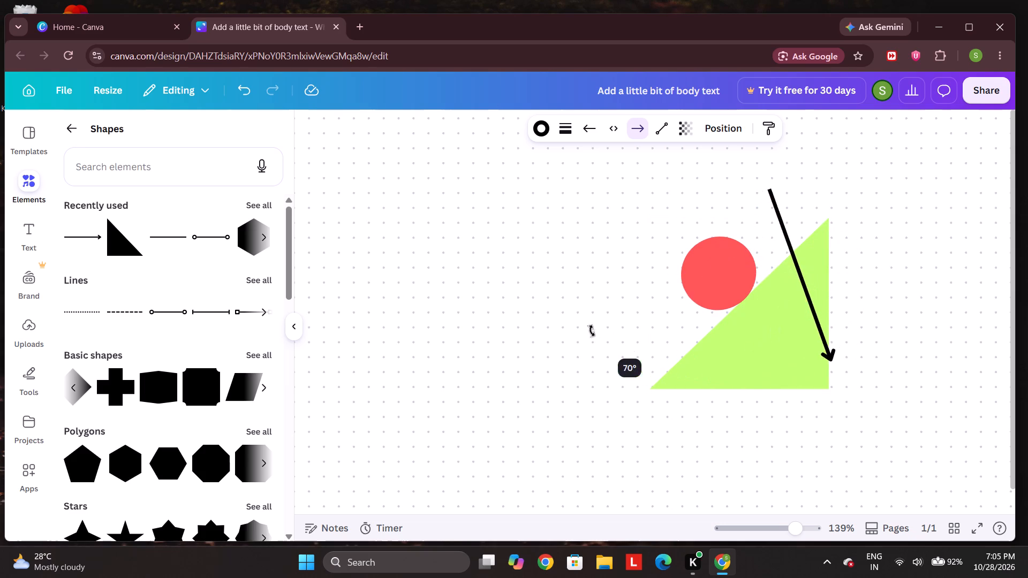
{"action": "left_click_drag", "start_coordinate": [592, 331], "coordinate": [572, 306]}
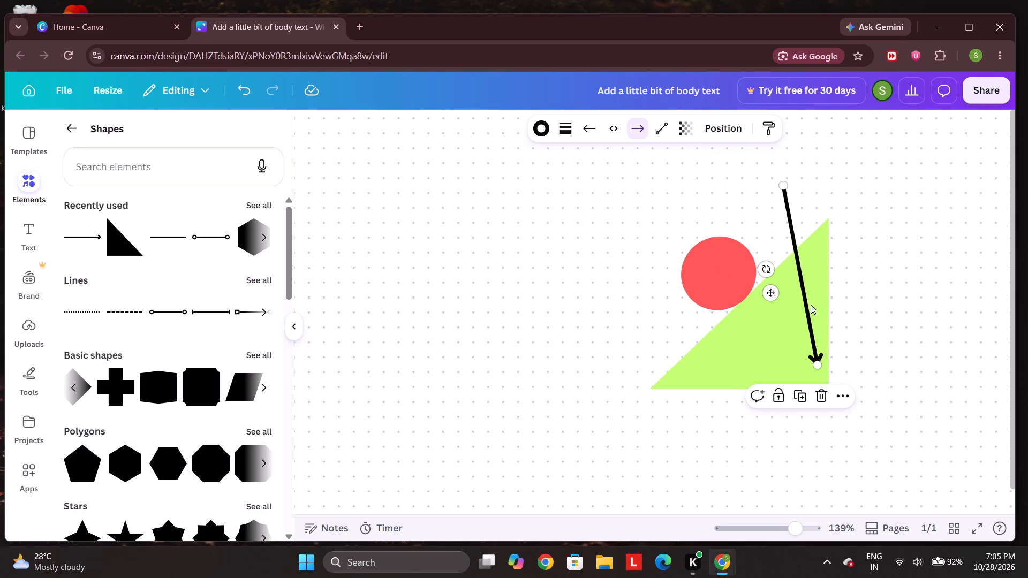
{"action": "left_click_drag", "start_coordinate": [805, 306], "coordinate": [758, 393]}
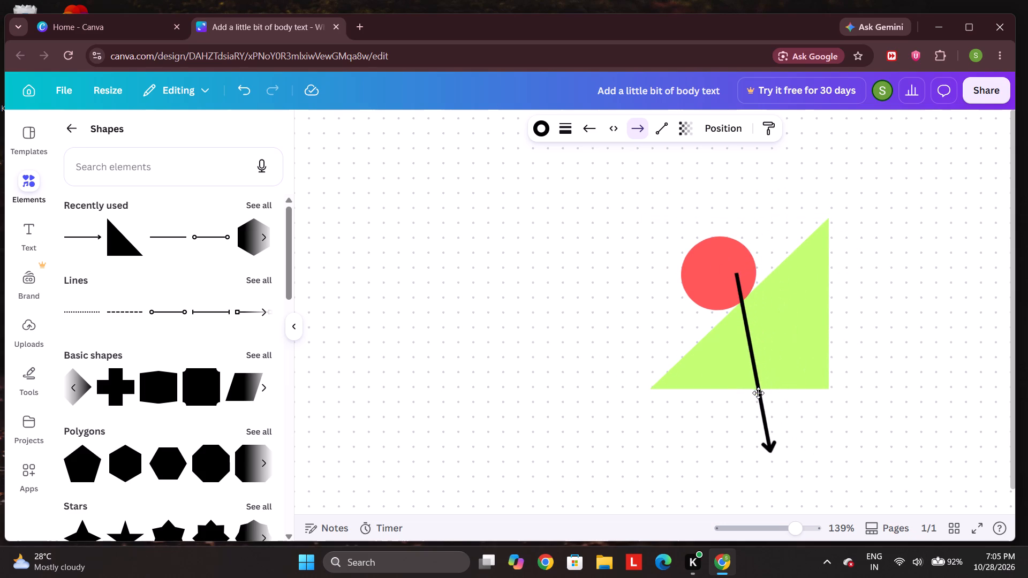
{"action": "left_click_drag", "start_coordinate": [758, 393], "coordinate": [754, 393]}
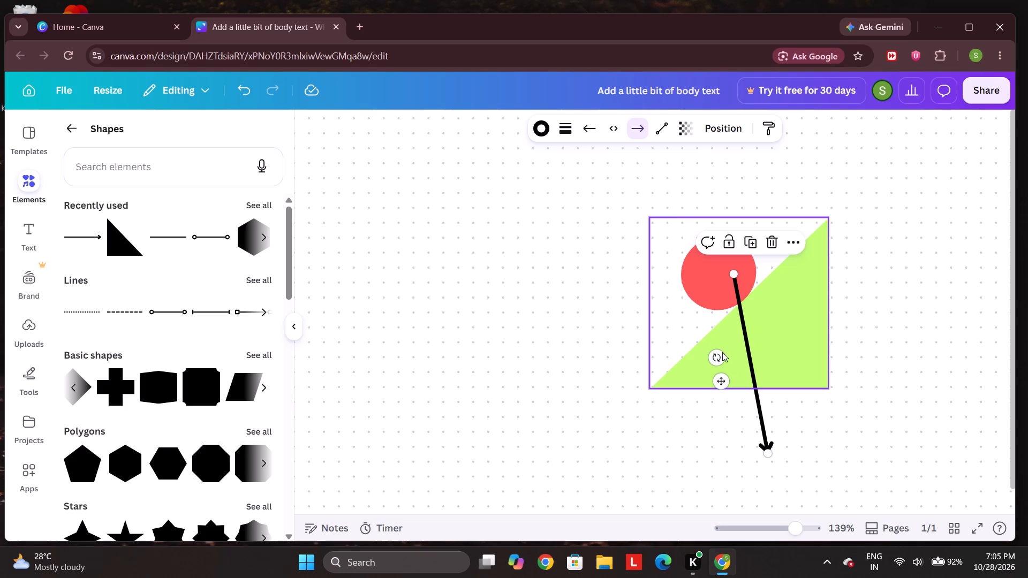
{"action": "left_click_drag", "start_coordinate": [715, 356], "coordinate": [689, 349]}
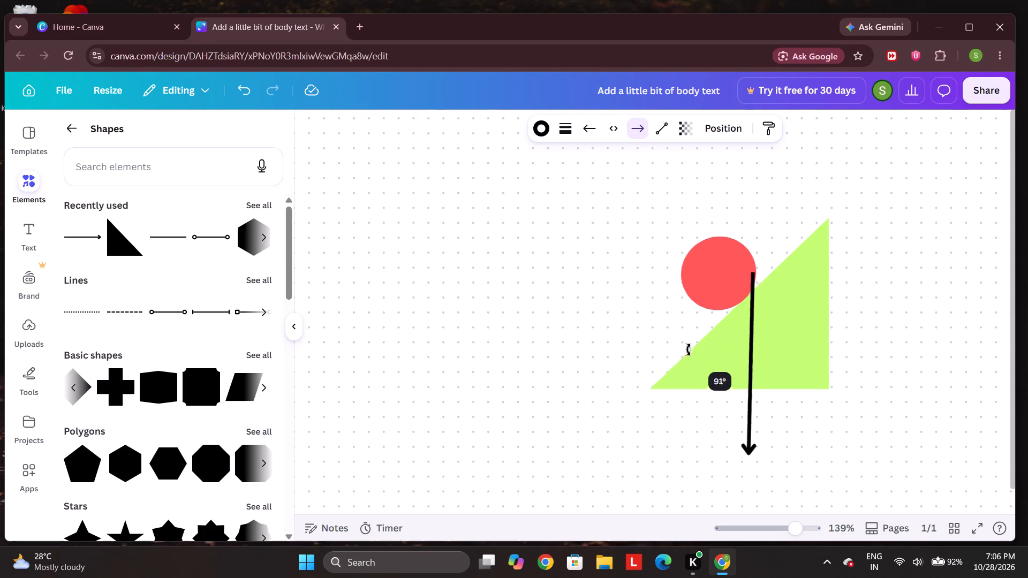
{"action": "left_click_drag", "start_coordinate": [689, 349], "coordinate": [689, 351]}
{"action": "left_click_drag", "start_coordinate": [751, 352], "coordinate": [744, 349]}
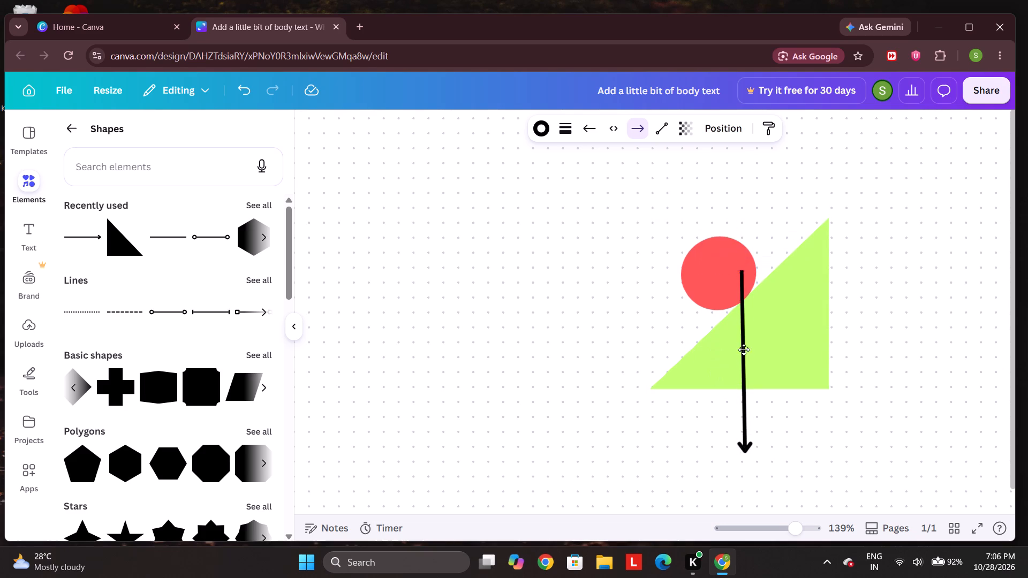
{"action": "left_click_drag", "start_coordinate": [744, 349], "coordinate": [723, 353]}
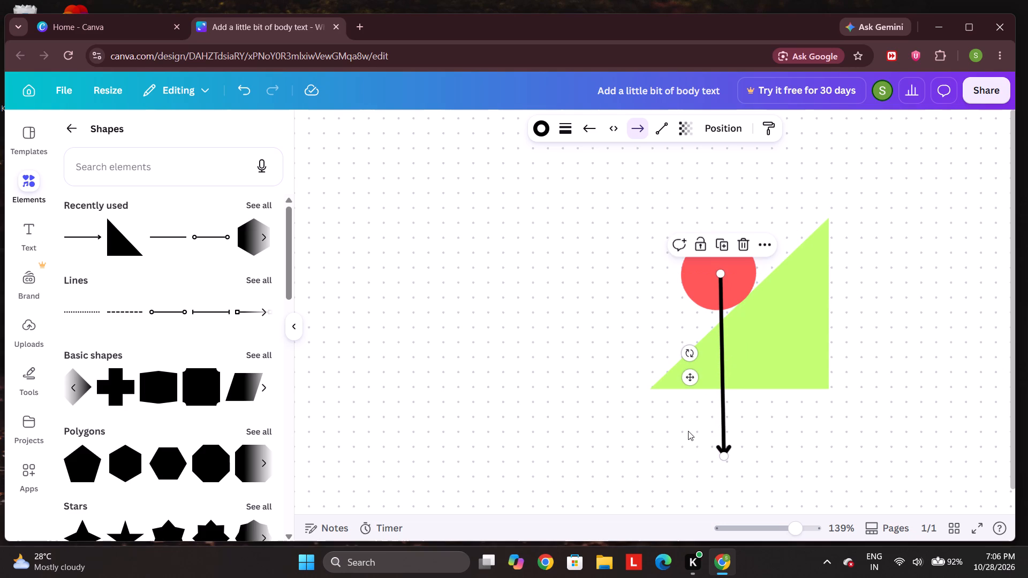
{"action": "left_click", "coordinate": [688, 431]}
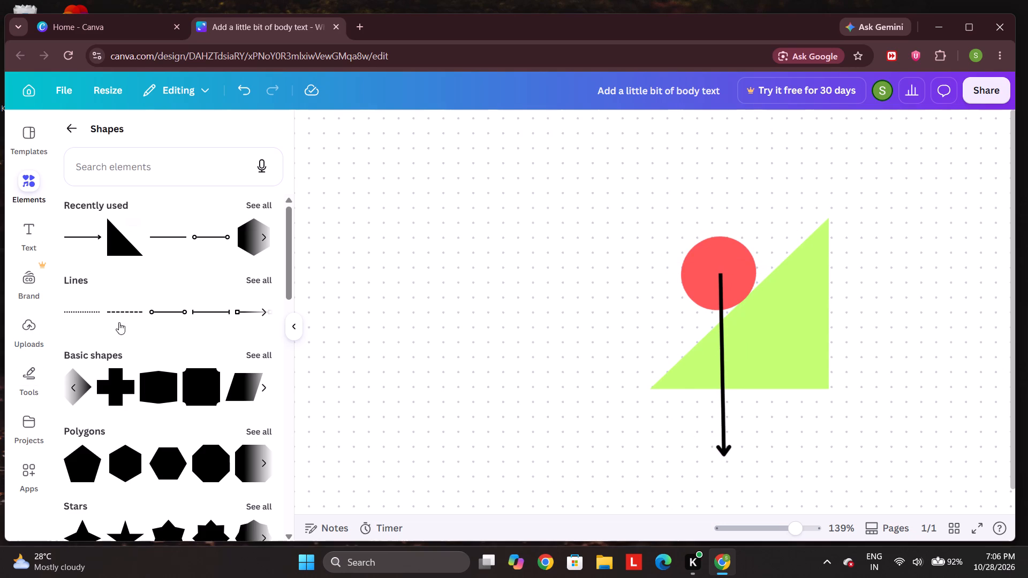
Search the shapes for "bend line" and add a dotted line to the whiteboard.
{"action": "left_click", "coordinate": [158, 161]}
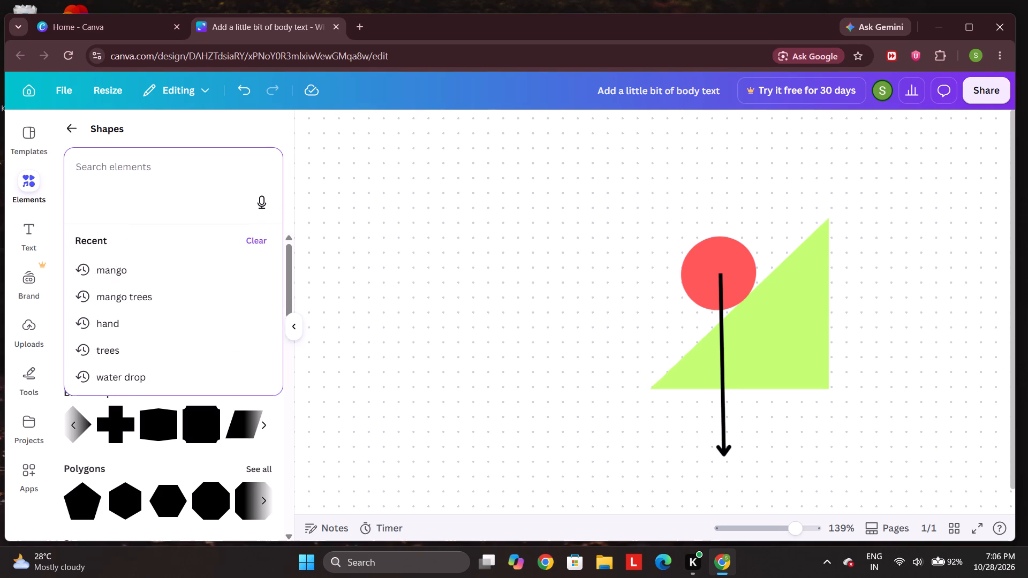
{"action": "key", "text": "b"}
{"action": "key", "text": "e"}
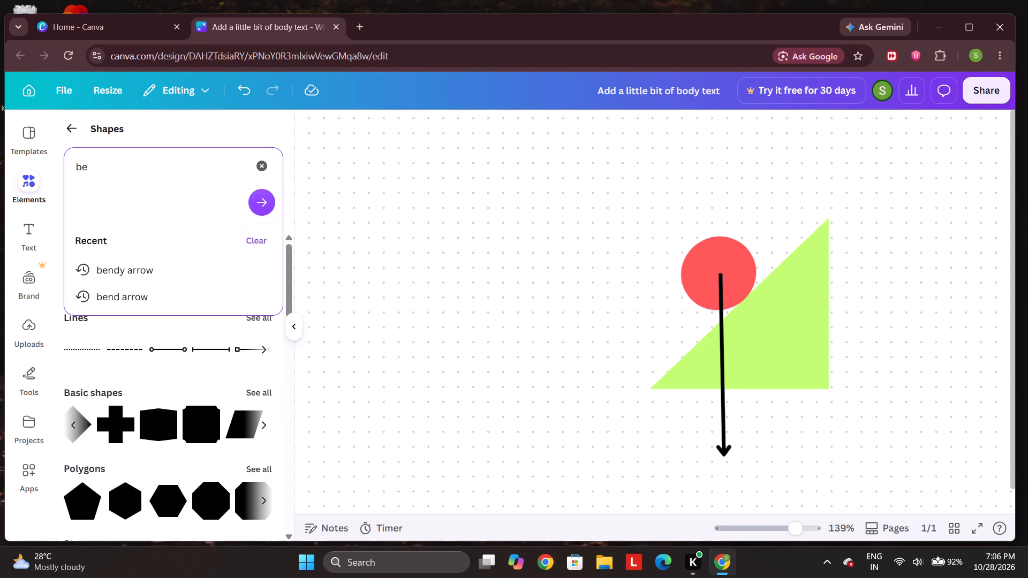
{"action": "key", "text": "n"}
{"action": "key", "text": "d"}
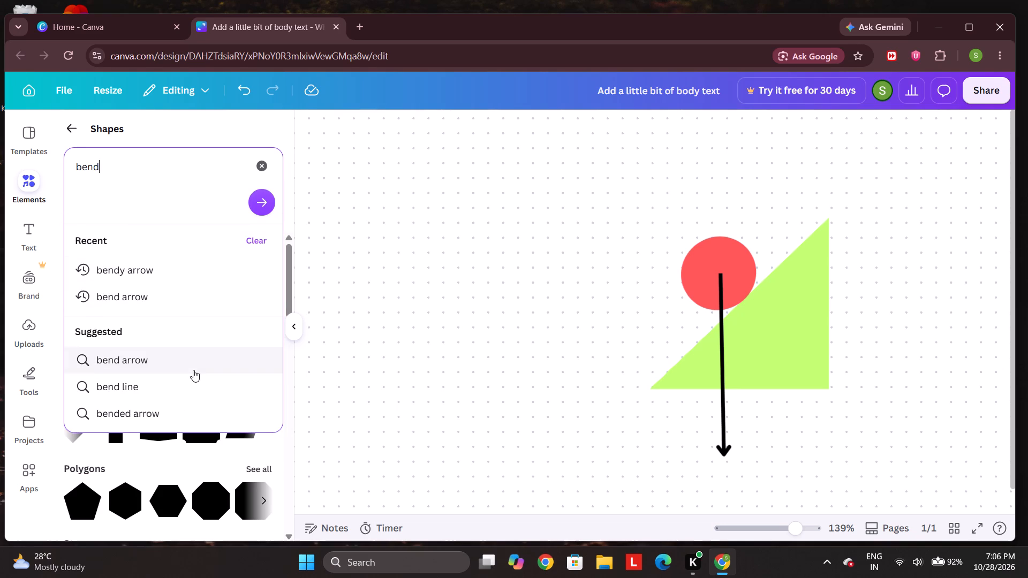
{"action": "left_click", "coordinate": [112, 386]}
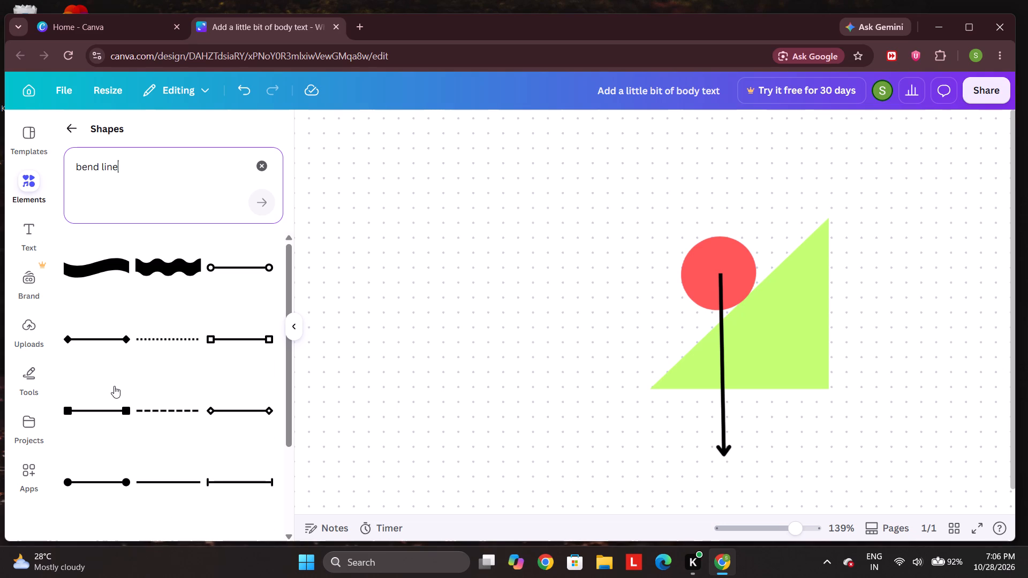
{"action": "scroll", "coordinate": [114, 386], "scroll_direction": "down", "scroll_amount": 2}
{"action": "scroll", "coordinate": [114, 386], "scroll_direction": "up", "scroll_amount": 1}
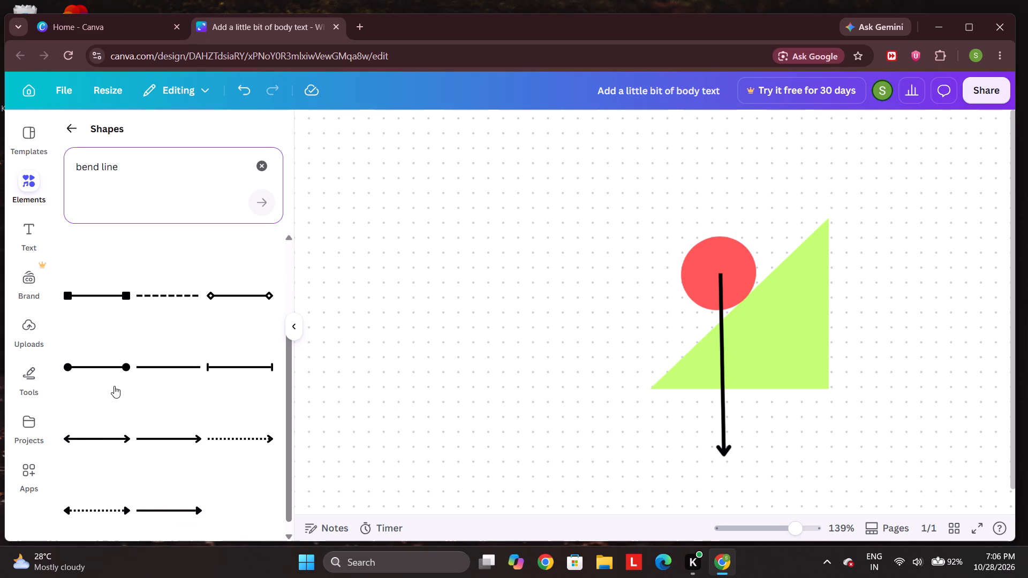
{"action": "scroll", "coordinate": [114, 386], "scroll_direction": "up", "scroll_amount": 2}
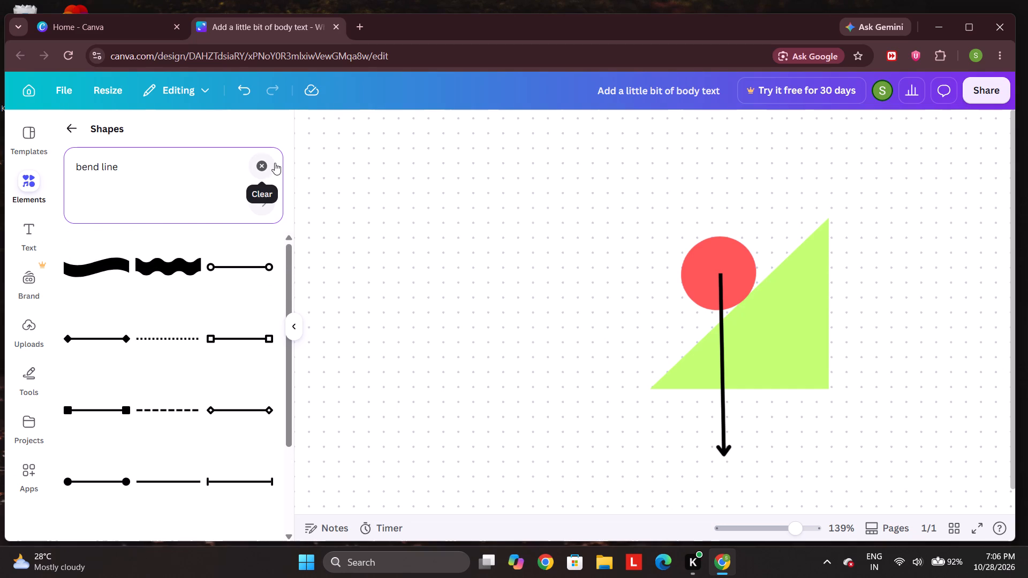
{"action": "left_click", "coordinate": [180, 339]}
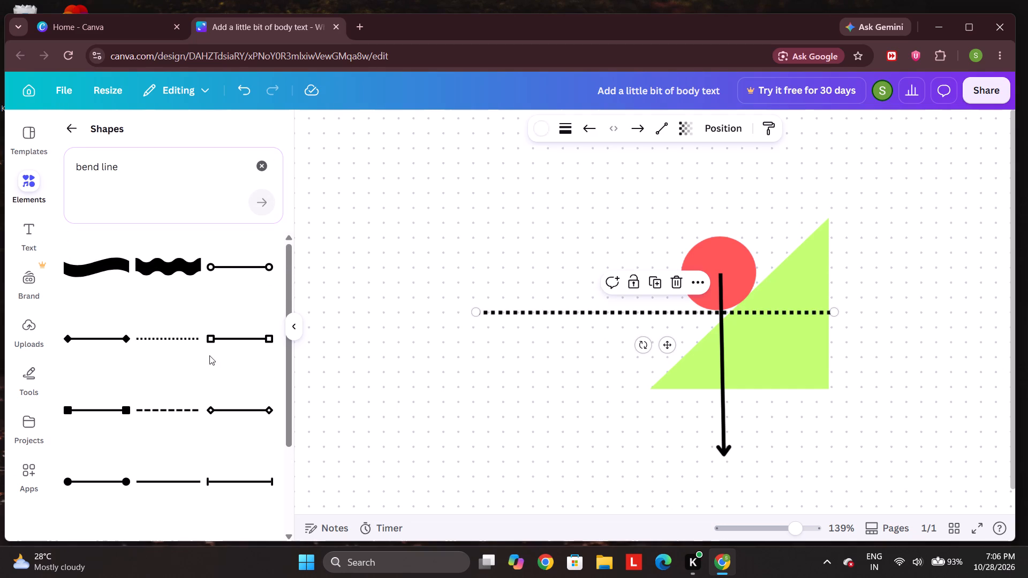
Shorten the dotted line to a tiny segment, tilt it diagonally and place it across the triangle's acute lower corner as an angle mark.
{"action": "left_click_drag", "start_coordinate": [834, 310], "coordinate": [833, 310]}
{"action": "left_click_drag", "start_coordinate": [833, 310], "coordinate": [554, 310]}
{"action": "left_click_drag", "start_coordinate": [507, 312], "coordinate": [594, 354]}
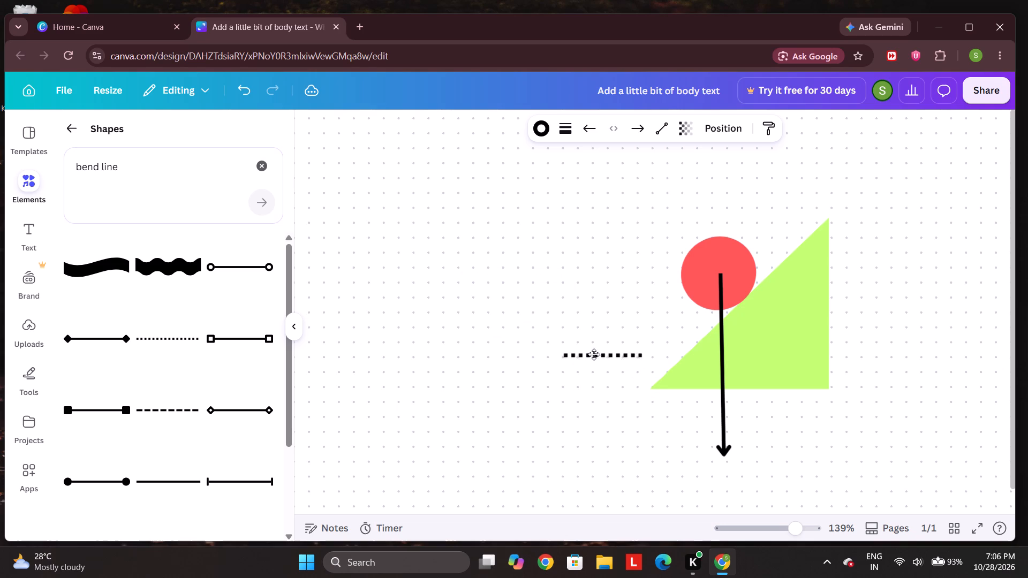
{"action": "left_click_drag", "start_coordinate": [594, 354], "coordinate": [594, 354]}
{"action": "left_click_drag", "start_coordinate": [587, 385], "coordinate": [563, 367]}
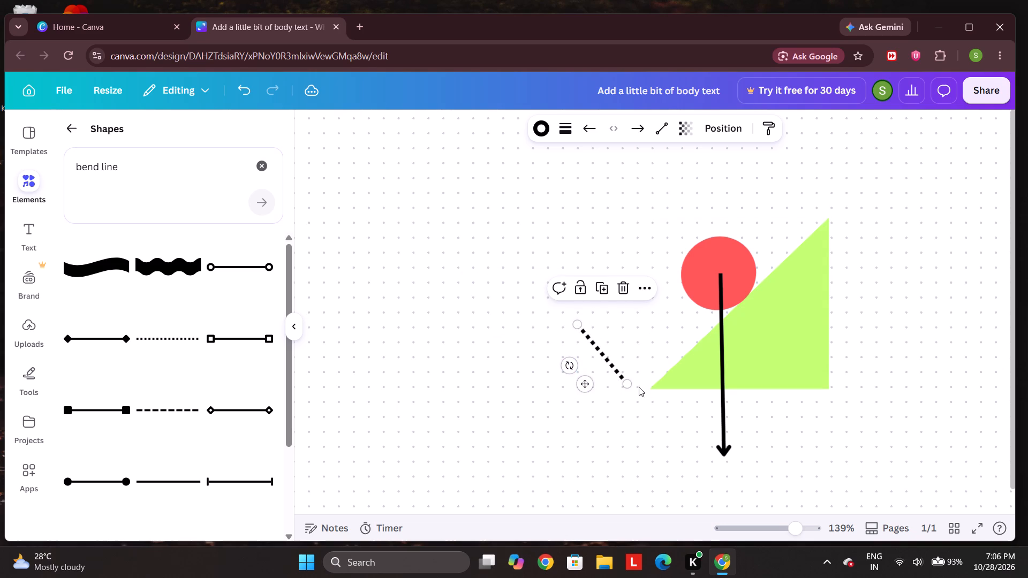
{"action": "left_click_drag", "start_coordinate": [630, 384], "coordinate": [605, 353]}
{"action": "left_click_drag", "start_coordinate": [591, 339], "coordinate": [599, 350]}
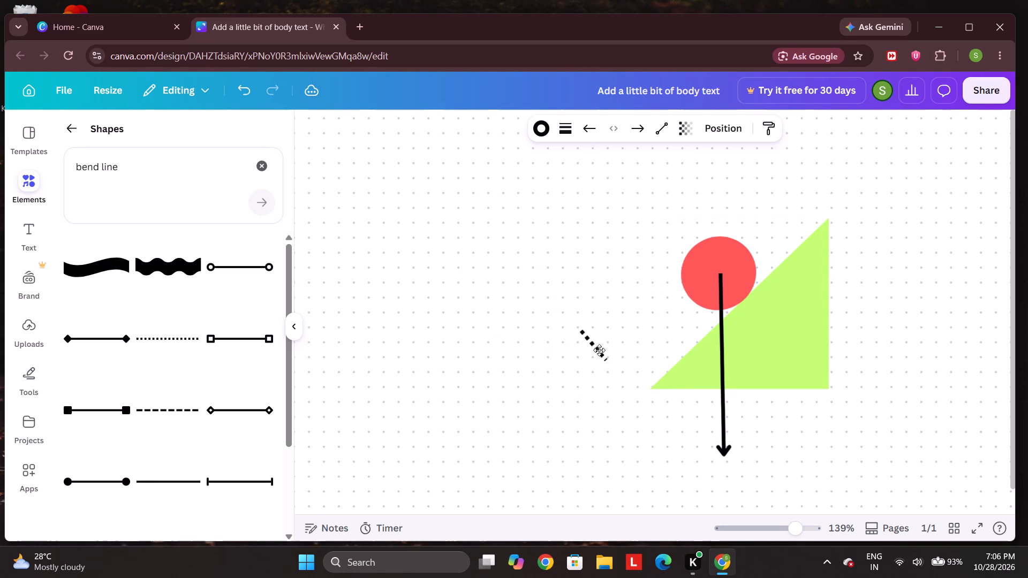
{"action": "left_click_drag", "start_coordinate": [599, 350], "coordinate": [599, 330]}
{"action": "left_click_drag", "start_coordinate": [614, 346], "coordinate": [609, 342]}
{"action": "left_click_drag", "start_coordinate": [609, 342], "coordinate": [602, 332]}
{"action": "left_click_drag", "start_coordinate": [593, 324], "coordinate": [669, 380]}
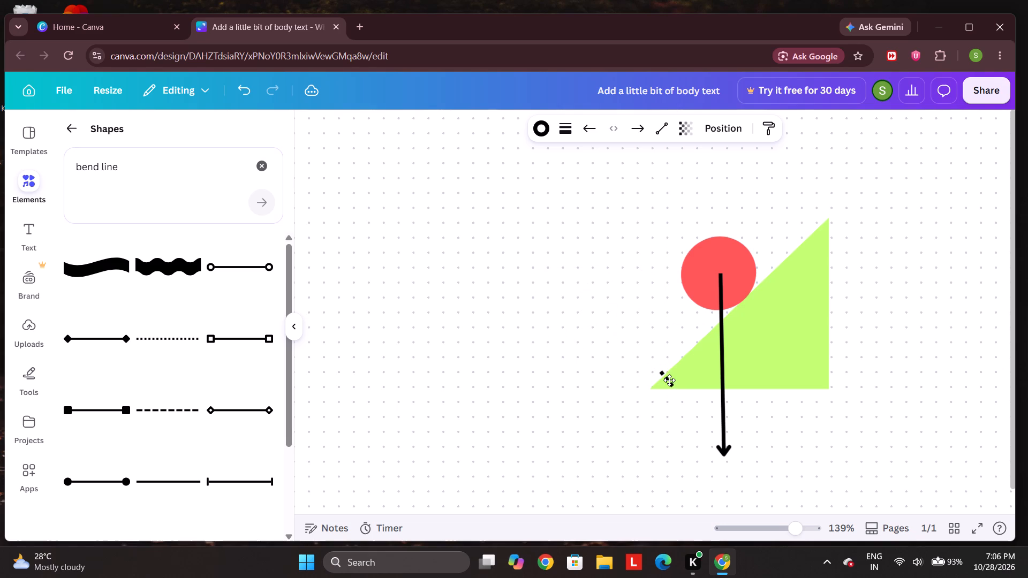
{"action": "left_click_drag", "start_coordinate": [669, 380], "coordinate": [670, 382]}
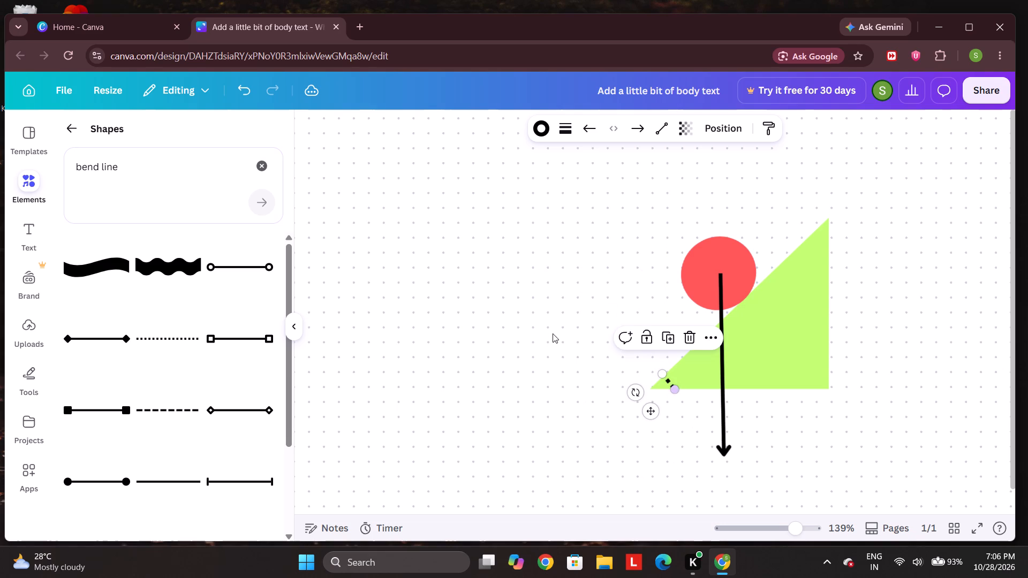
{"action": "left_click", "coordinate": [551, 332]}
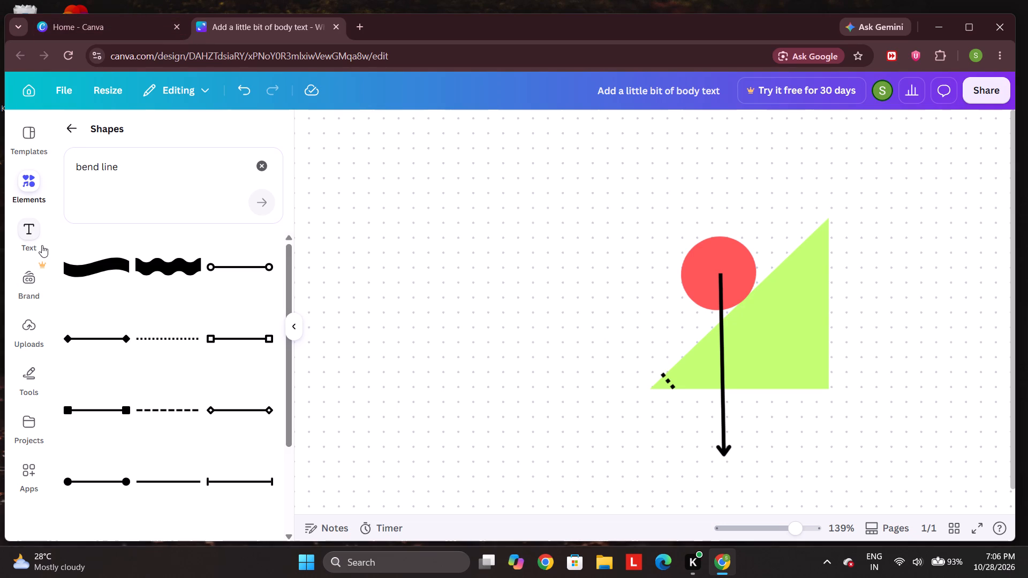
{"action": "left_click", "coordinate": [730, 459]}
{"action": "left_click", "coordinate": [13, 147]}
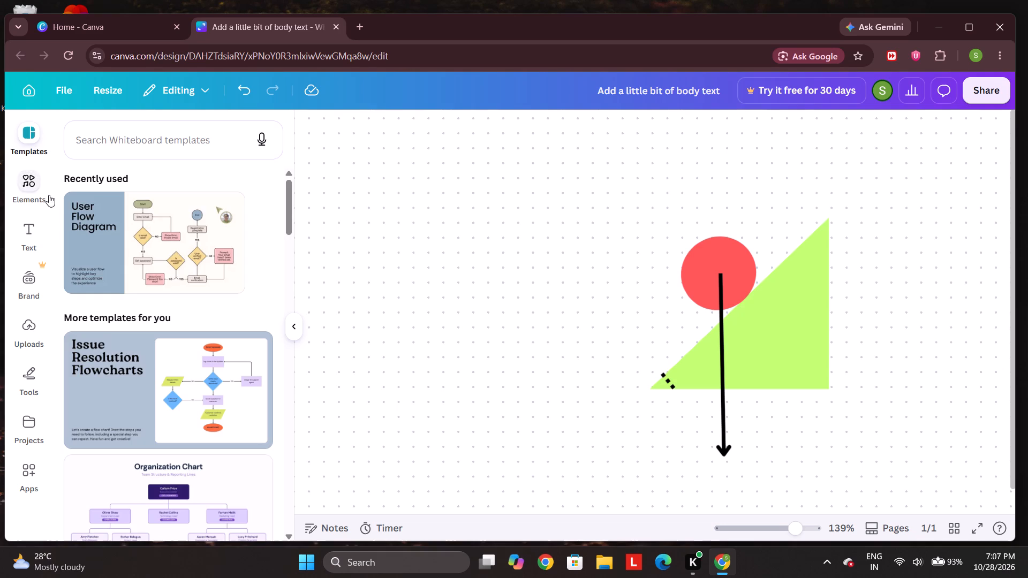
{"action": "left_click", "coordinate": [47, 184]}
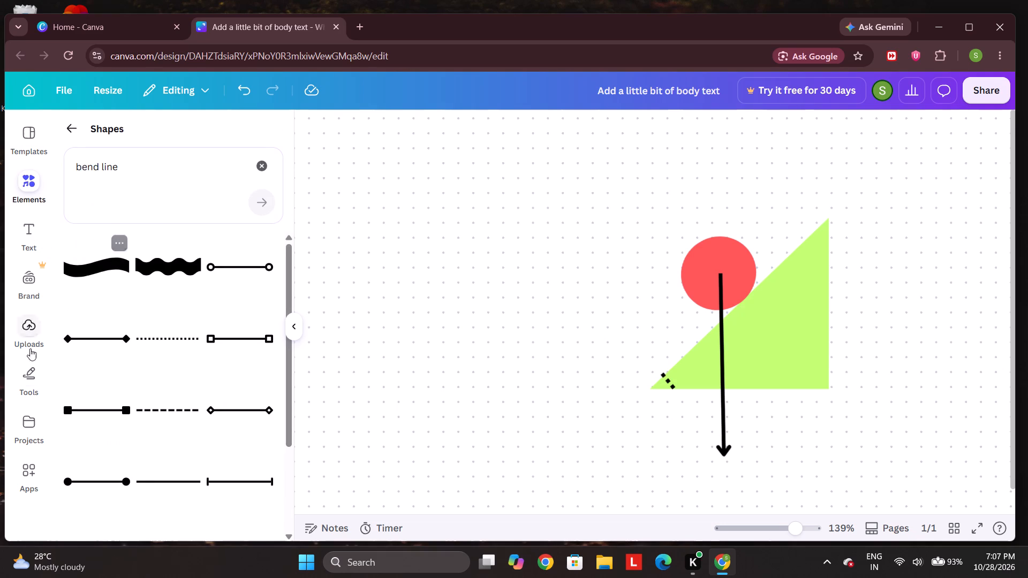
Add a body text label reading "mg" and make it bold and italic.
{"action": "left_click", "coordinate": [32, 241]}
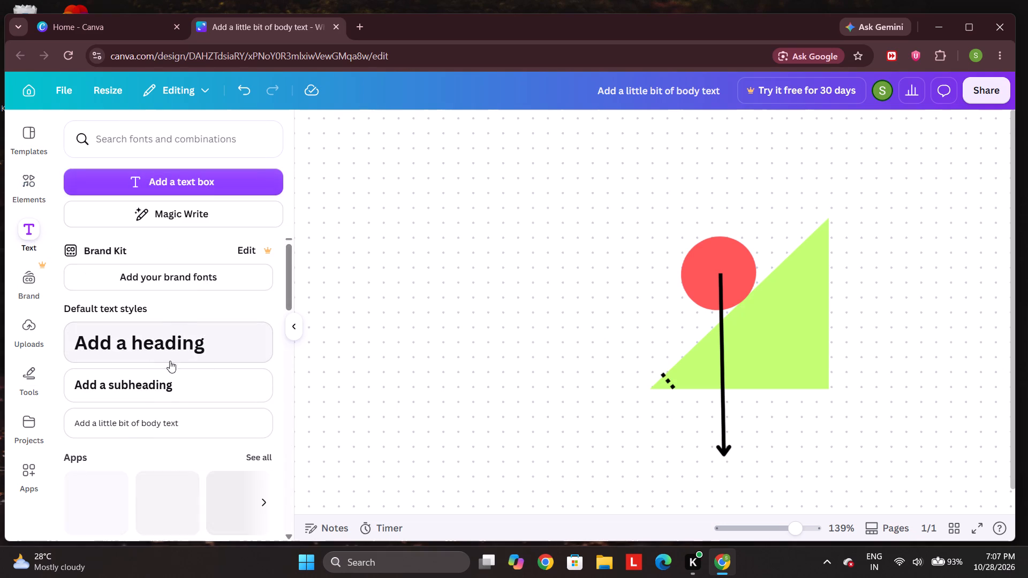
{"action": "left_click", "coordinate": [182, 421]}
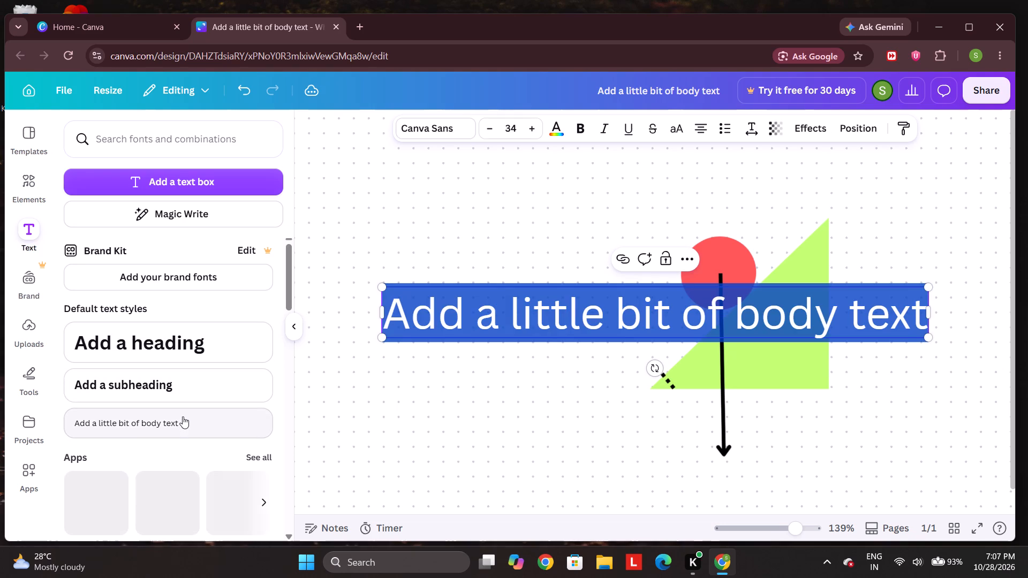
{"action": "key", "text": "m"}
{"action": "key", "text": "g"}
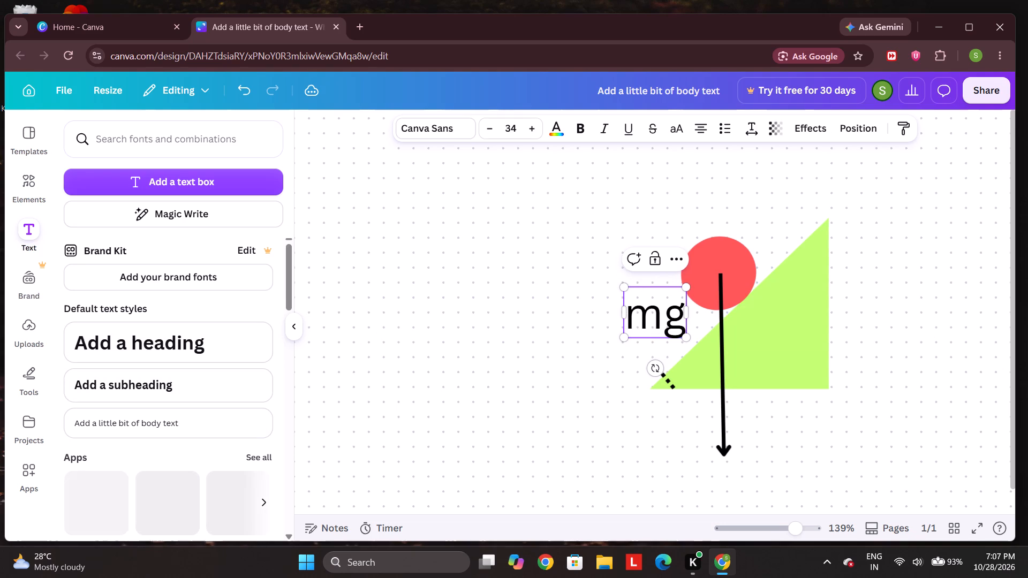
{"action": "left_click_drag", "start_coordinate": [642, 316], "coordinate": [698, 323]}
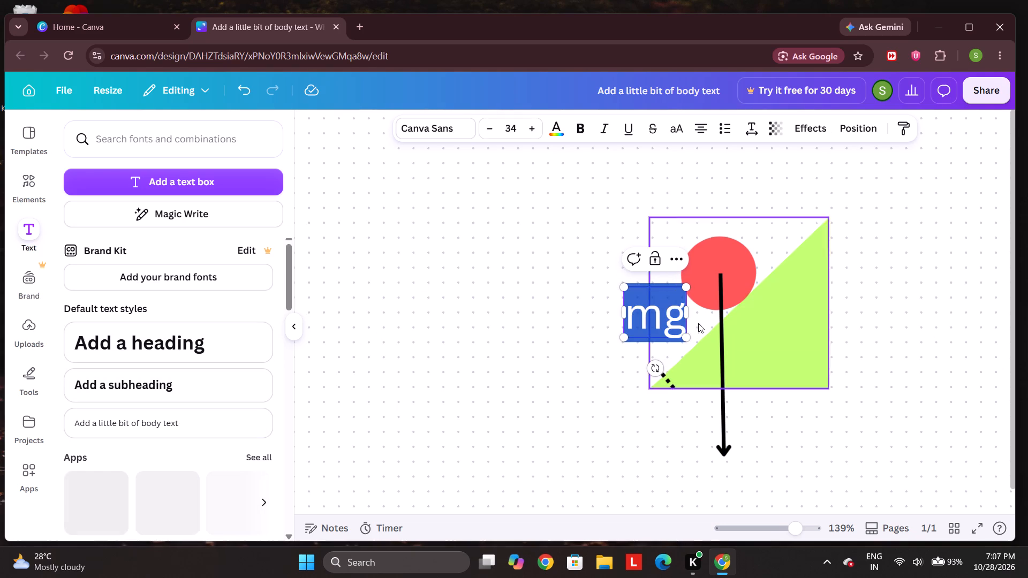
{"action": "left_click_drag", "start_coordinate": [698, 323], "coordinate": [676, 322]}
{"action": "left_click", "coordinate": [576, 124]}
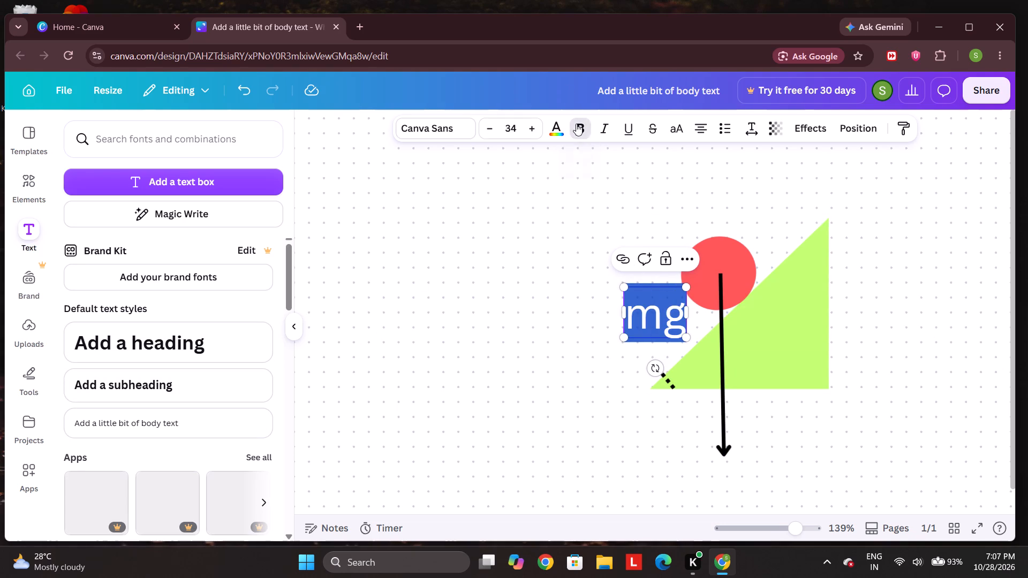
{"action": "left_click", "coordinate": [601, 127]}
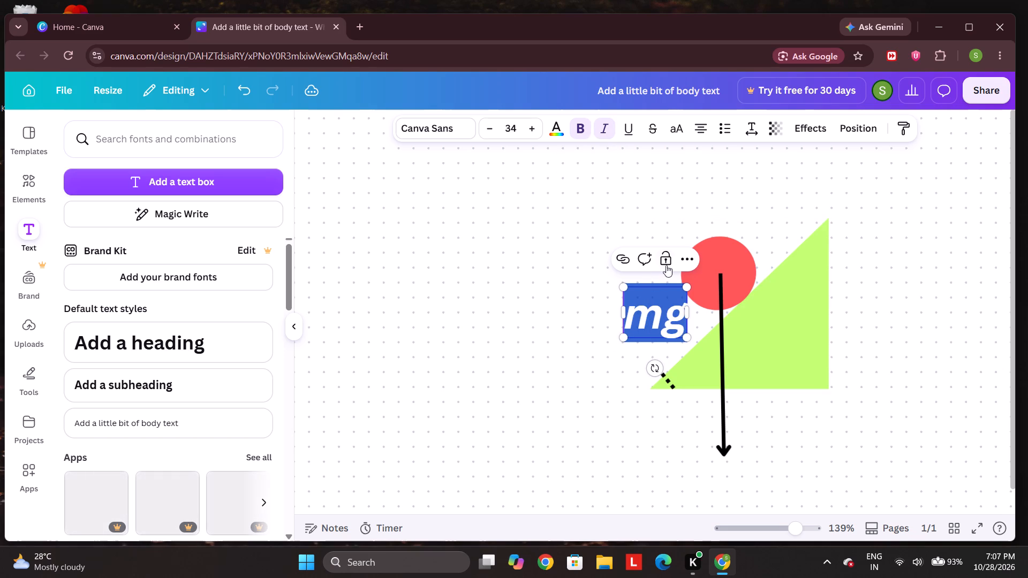
{"action": "left_click", "coordinate": [605, 351]}
Move the "mg" label to the tip of the downward arrow, below the triangle.
{"action": "left_click_drag", "start_coordinate": [645, 316], "coordinate": [686, 423]}
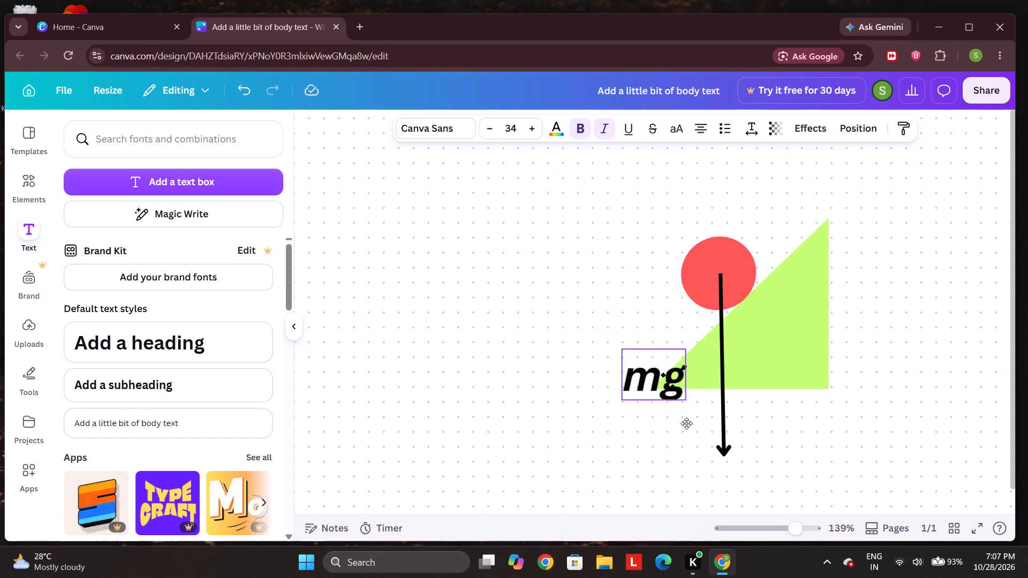
{"action": "left_click_drag", "start_coordinate": [686, 423], "coordinate": [716, 468]}
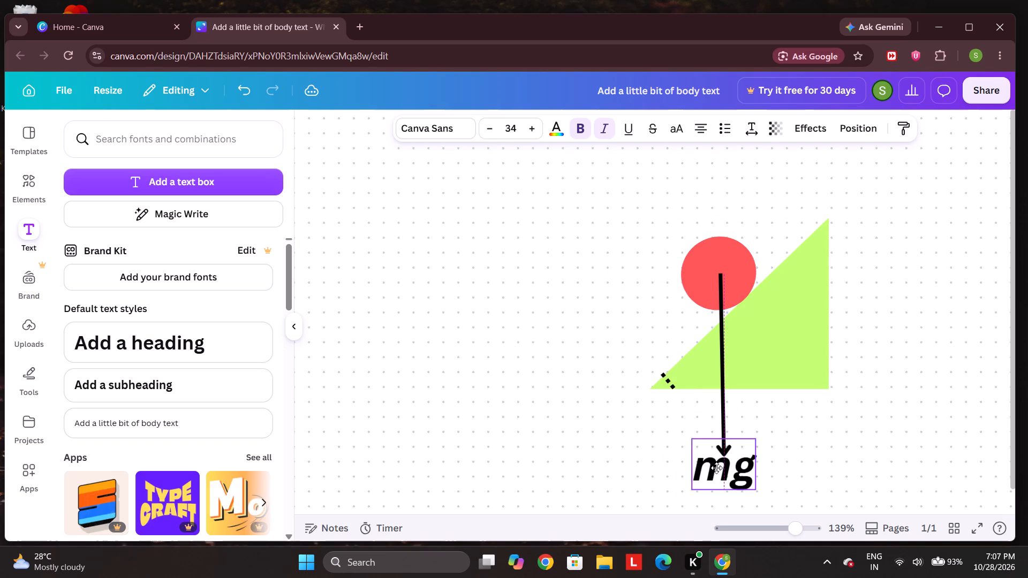
{"action": "left_click_drag", "start_coordinate": [716, 468], "coordinate": [716, 470]}
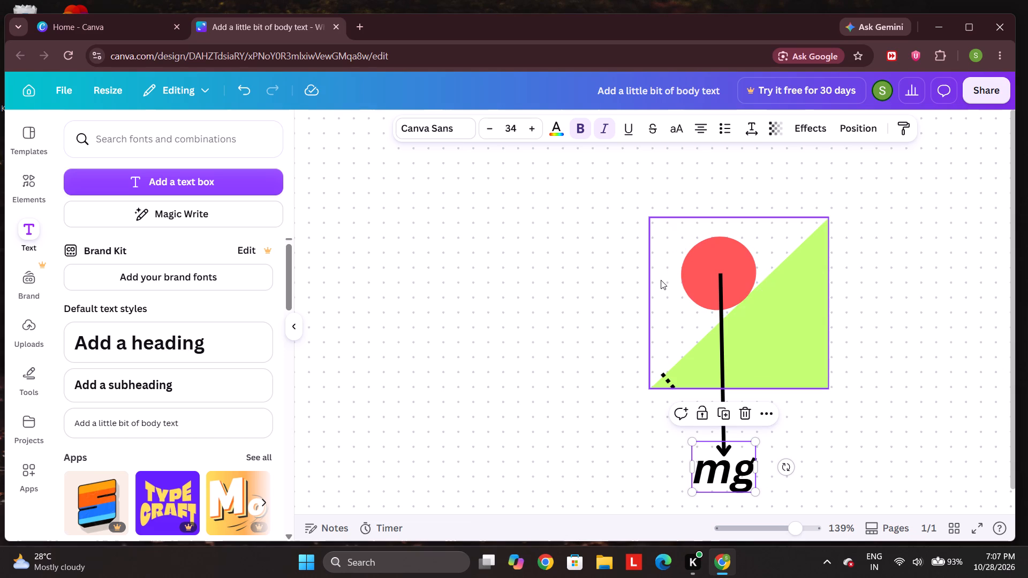
Duplicate the downward force arrow and move the copy beside the original, over the green triangle.
{"action": "left_click", "coordinate": [526, 354]}
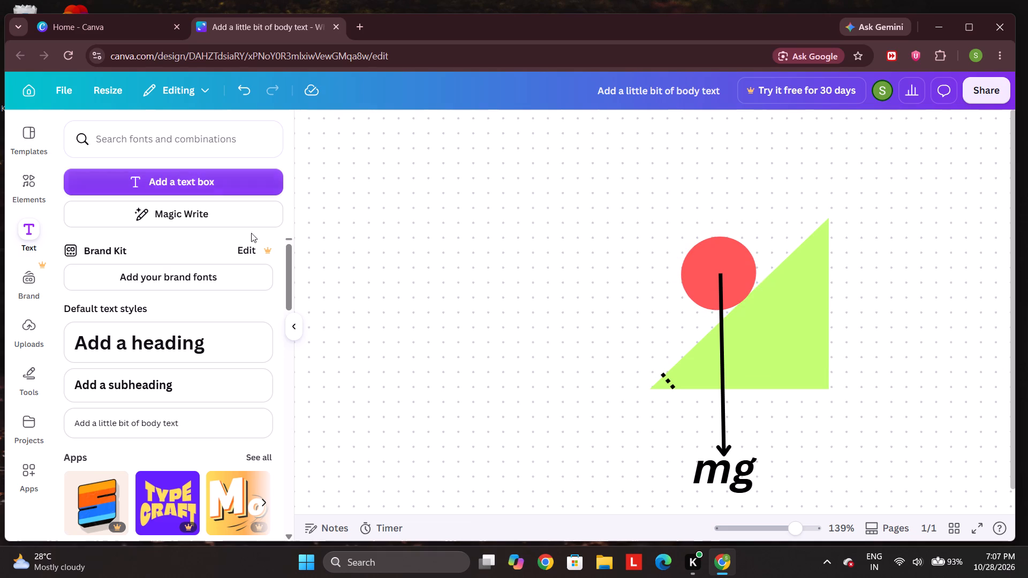
{"action": "left_click", "coordinate": [723, 395]}
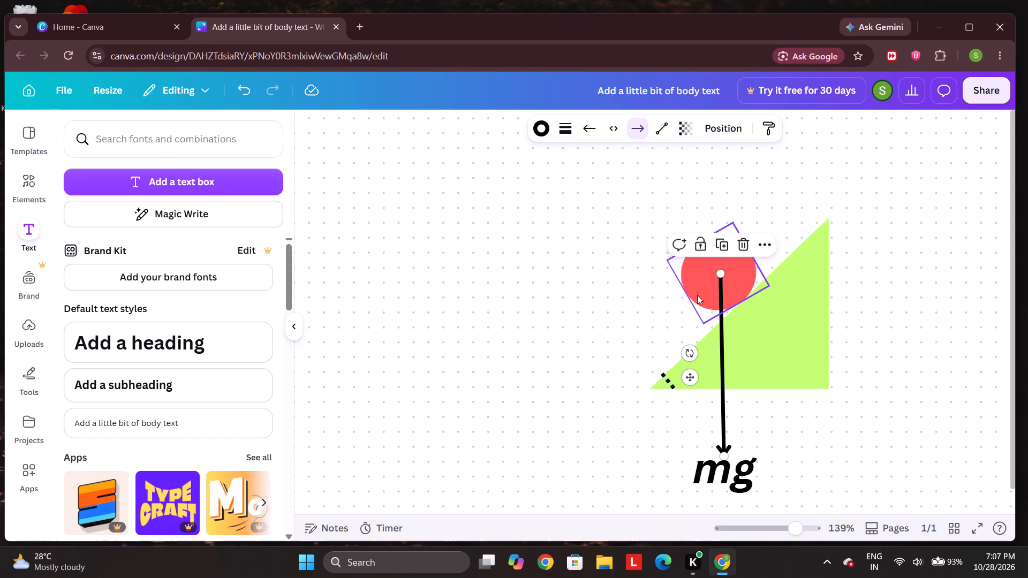
{"action": "left_click", "coordinate": [720, 421]}
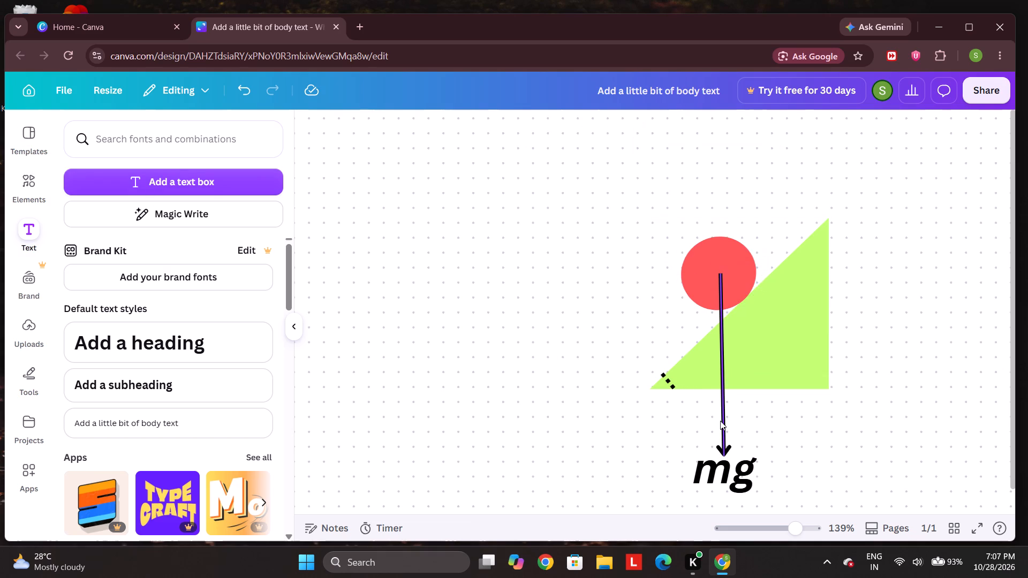
{"action": "left_click", "coordinate": [723, 423]}
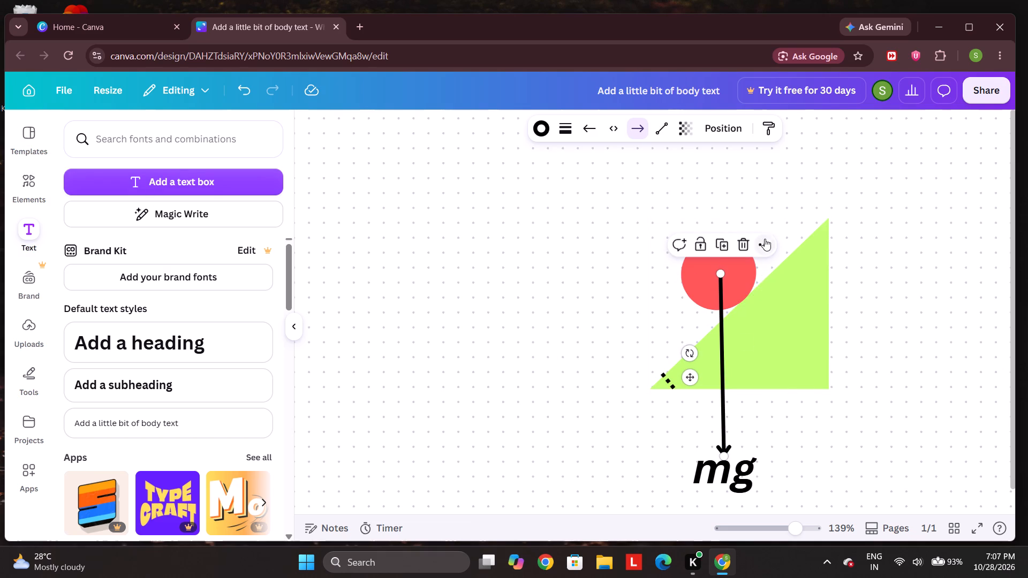
{"action": "left_click", "coordinate": [765, 239]}
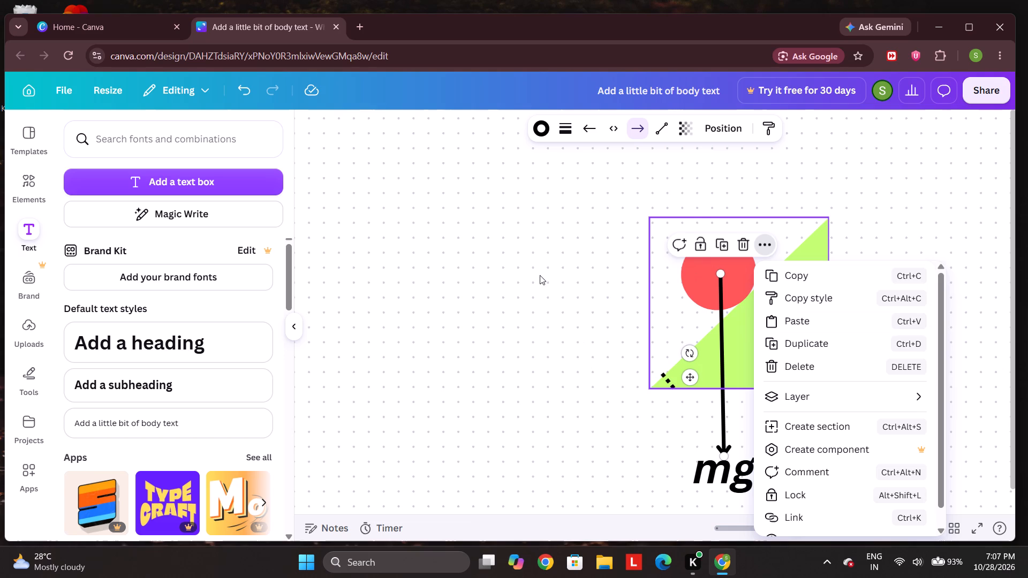
{"action": "left_click", "coordinate": [540, 275]}
{"action": "left_click", "coordinate": [721, 352]}
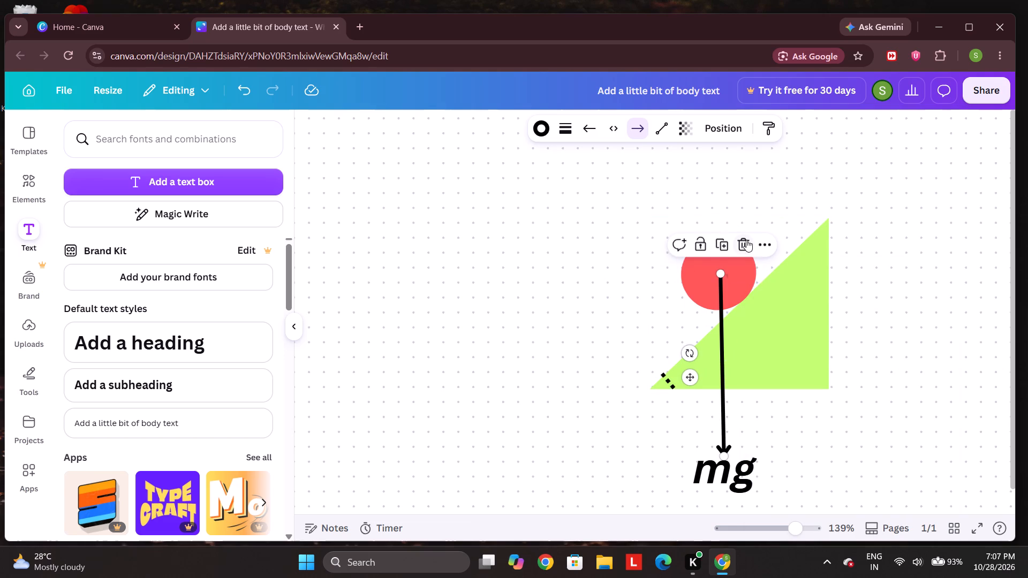
{"action": "left_click", "coordinate": [727, 241]}
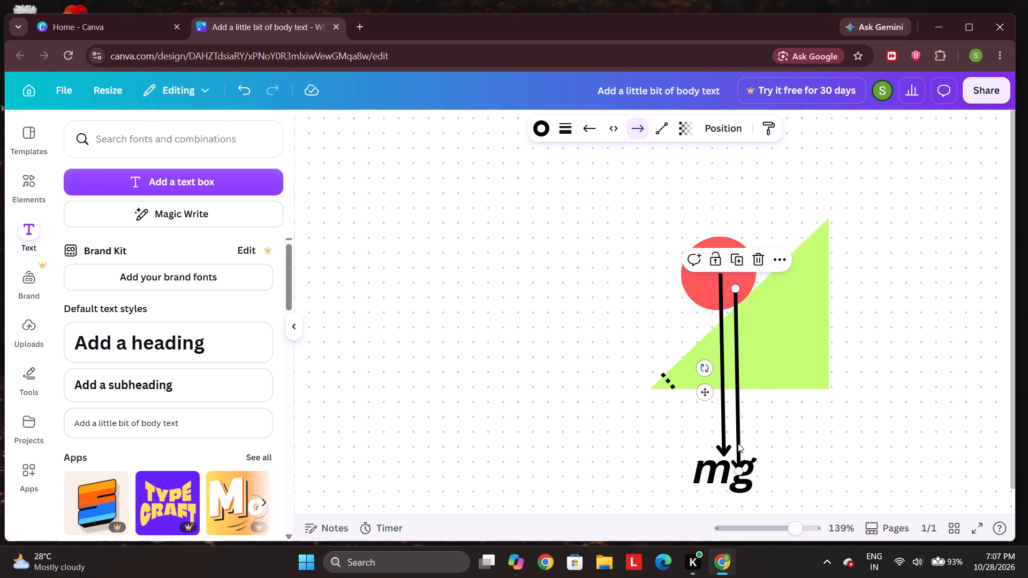
{"action": "left_click_drag", "start_coordinate": [736, 440], "coordinate": [738, 423]}
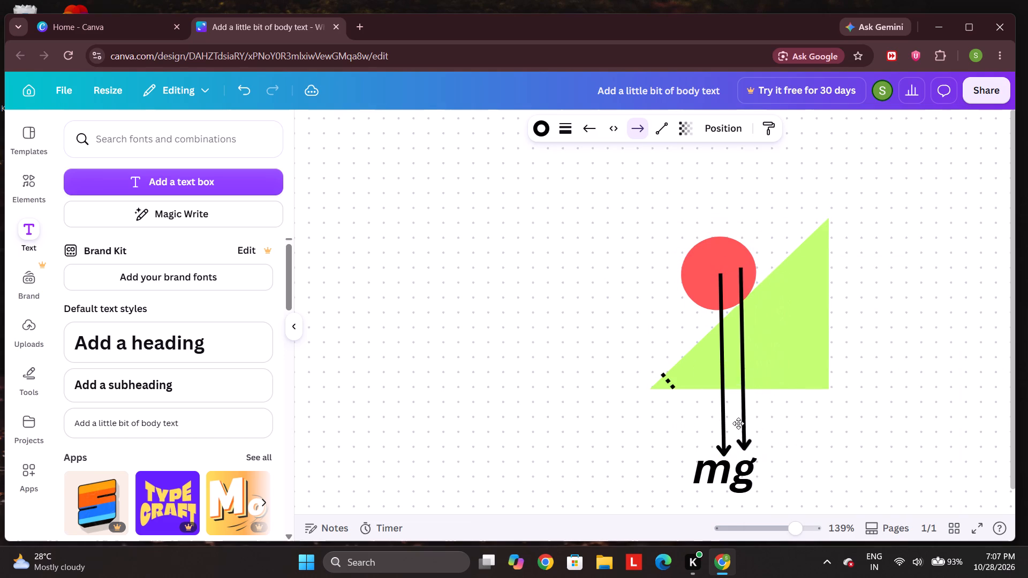
{"action": "left_click_drag", "start_coordinate": [738, 423], "coordinate": [747, 417]}
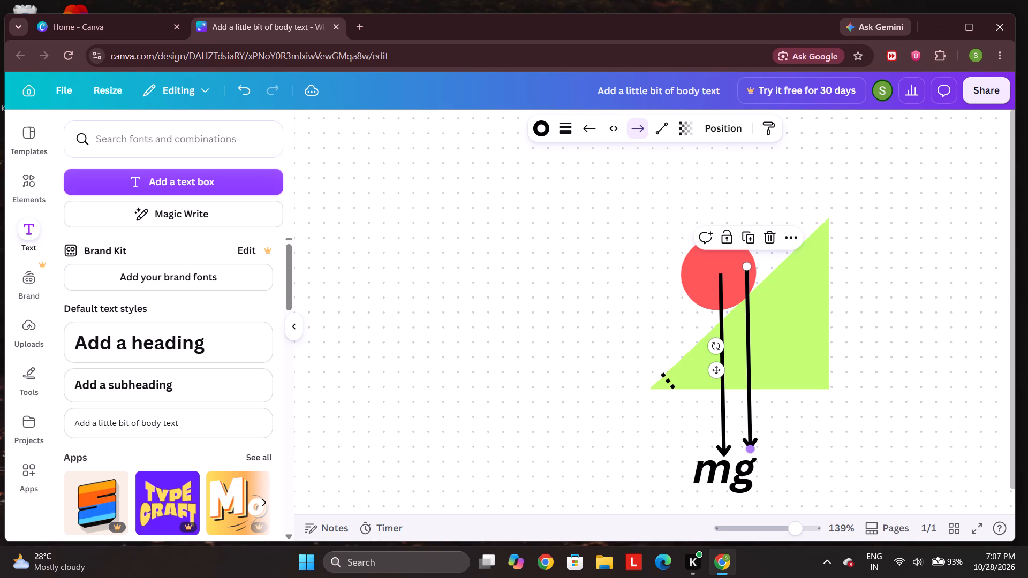
{"action": "left_click", "coordinate": [750, 409]}
{"action": "left_click_drag", "start_coordinate": [750, 426], "coordinate": [774, 428]}
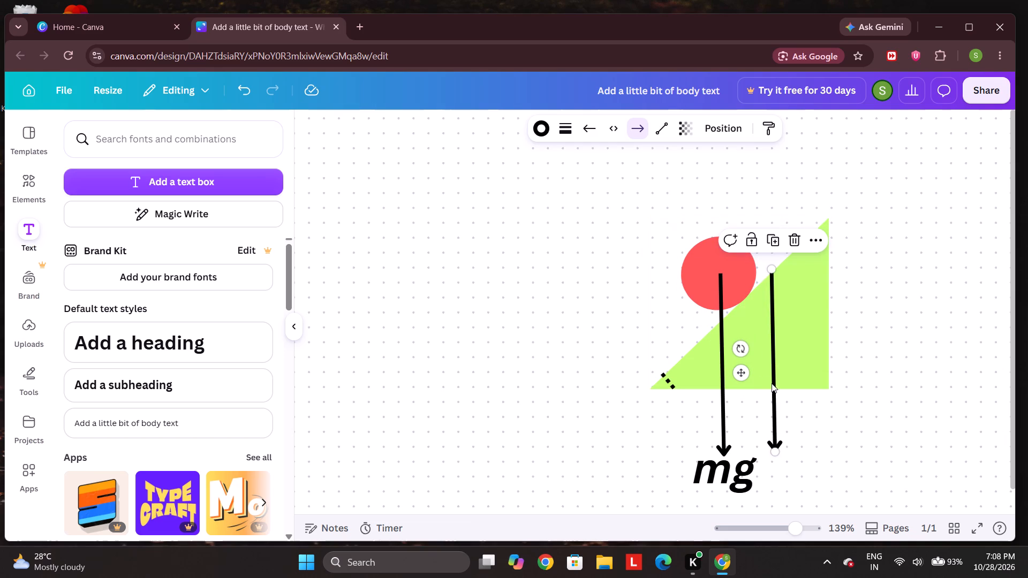
{"action": "left_click_drag", "start_coordinate": [773, 398], "coordinate": [798, 411]}
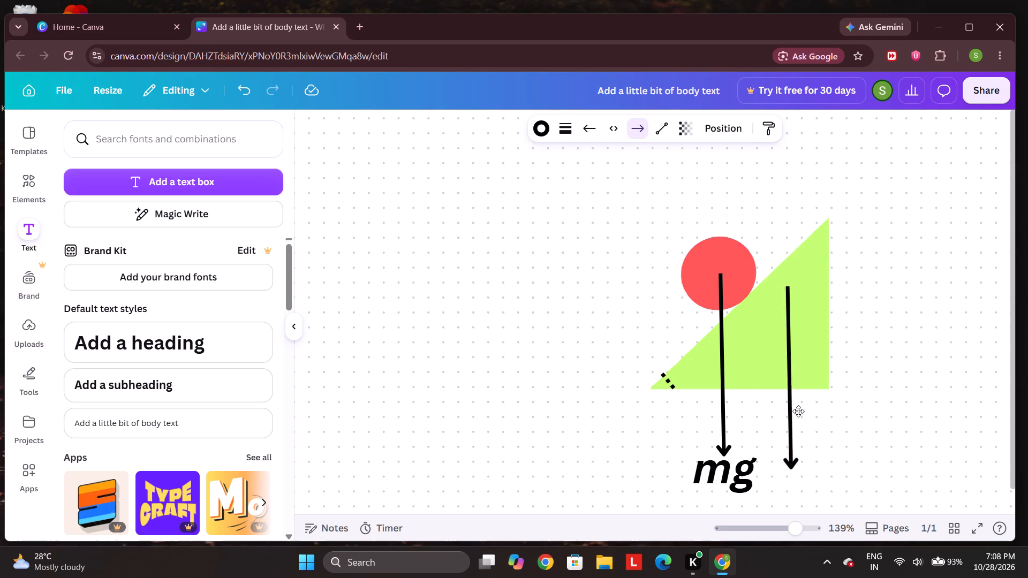
{"action": "left_click_drag", "start_coordinate": [798, 411], "coordinate": [794, 400]}
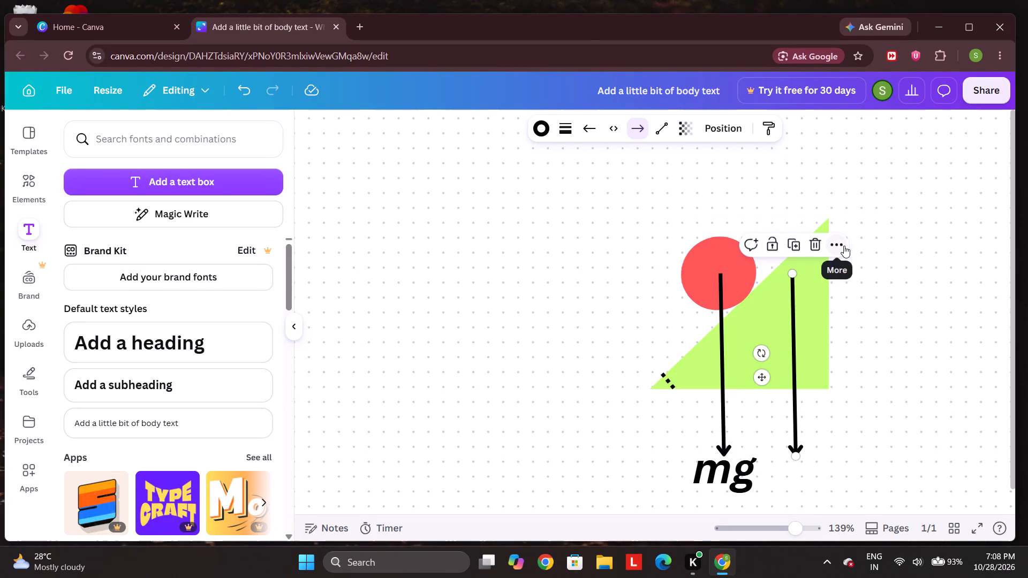
Rotate the copied arrow to point diagonally down, perpendicular to the incline, and place its tail at the ball's centre.
{"action": "left_click_drag", "start_coordinate": [761, 352], "coordinate": [710, 384]}
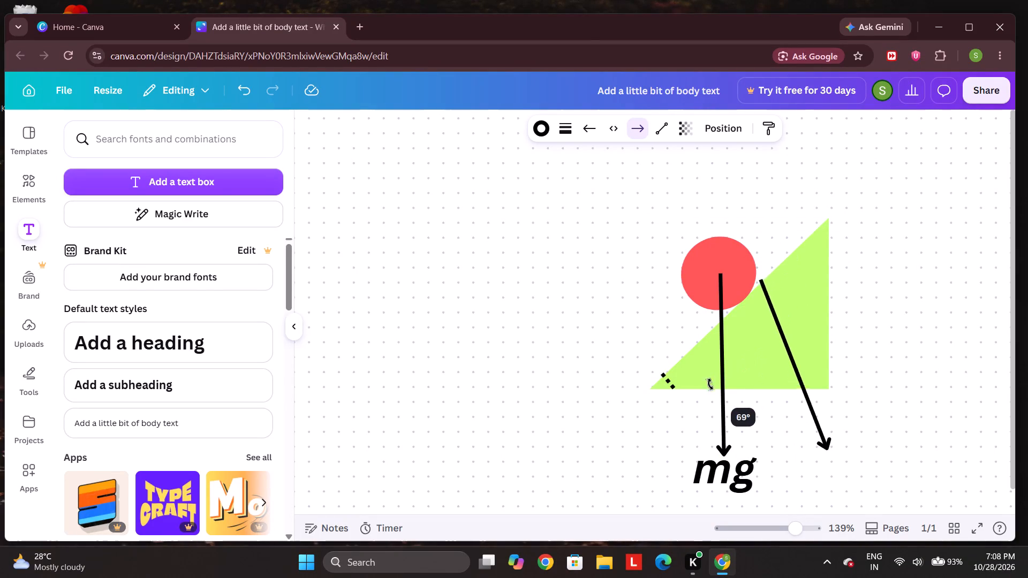
{"action": "left_click_drag", "start_coordinate": [710, 384], "coordinate": [687, 430]}
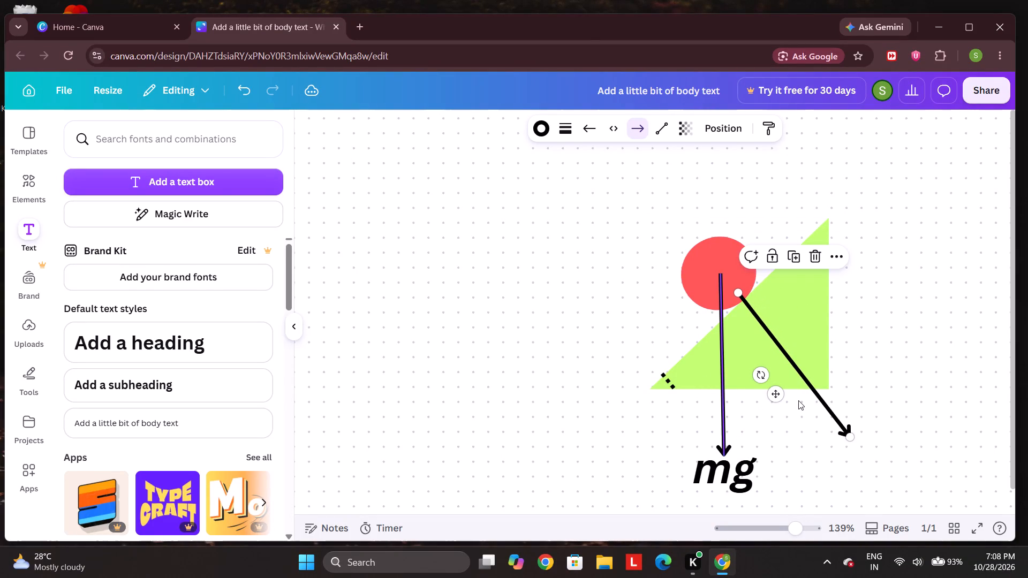
{"action": "left_click_drag", "start_coordinate": [821, 399], "coordinate": [806, 385]}
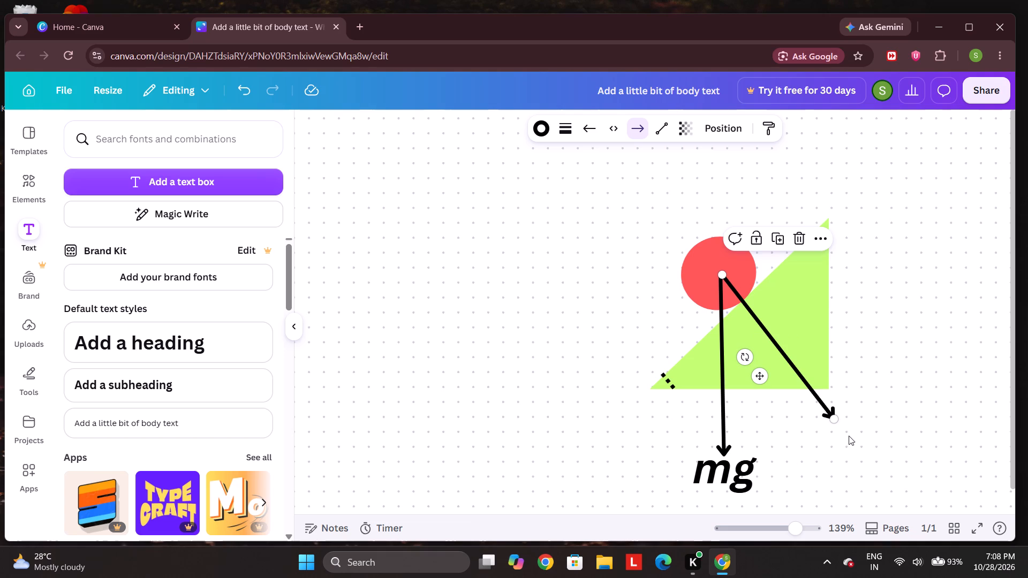
Extend the "mg" label below the triangle to read "mgcos".
{"action": "left_click", "coordinate": [757, 482]}
{"action": "left_click", "coordinate": [748, 470]}
{"action": "left_click", "coordinate": [748, 470]}
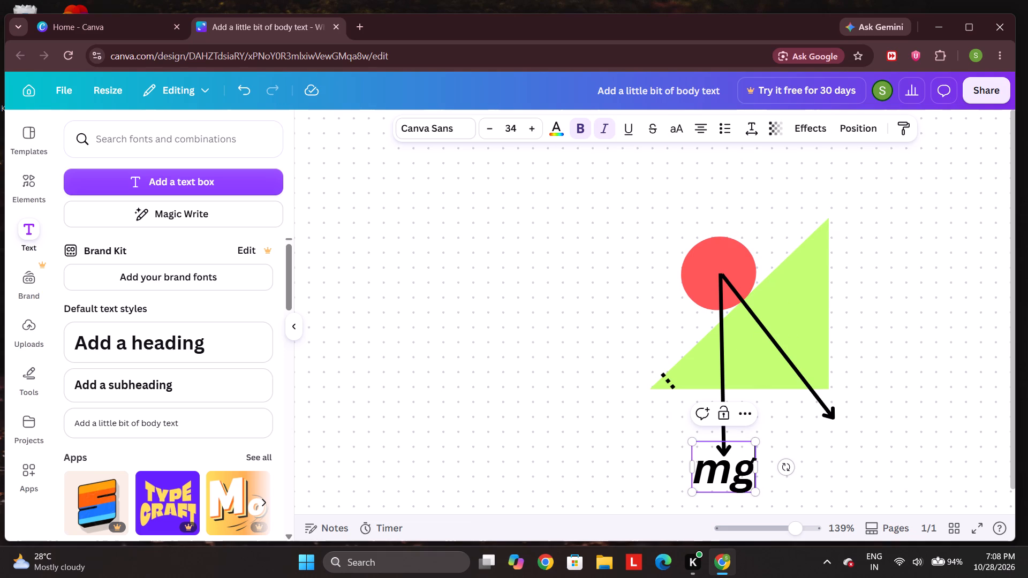
{"action": "key", "text": "c"}
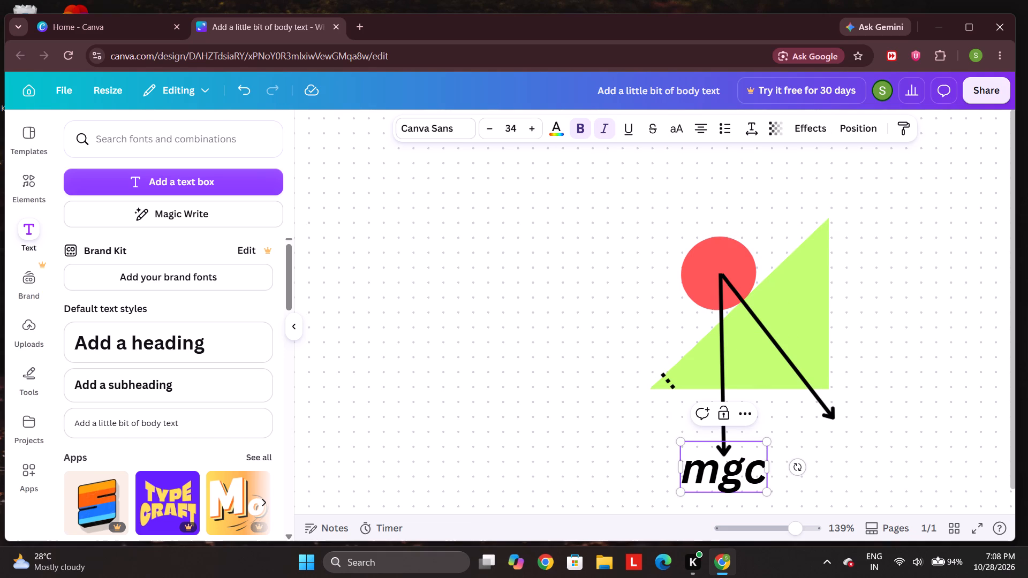
{"action": "key", "text": "p"}
{"action": "key", "text": "BackSpace"}
{"action": "key", "text": "o"}
{"action": "key", "text": "s"}
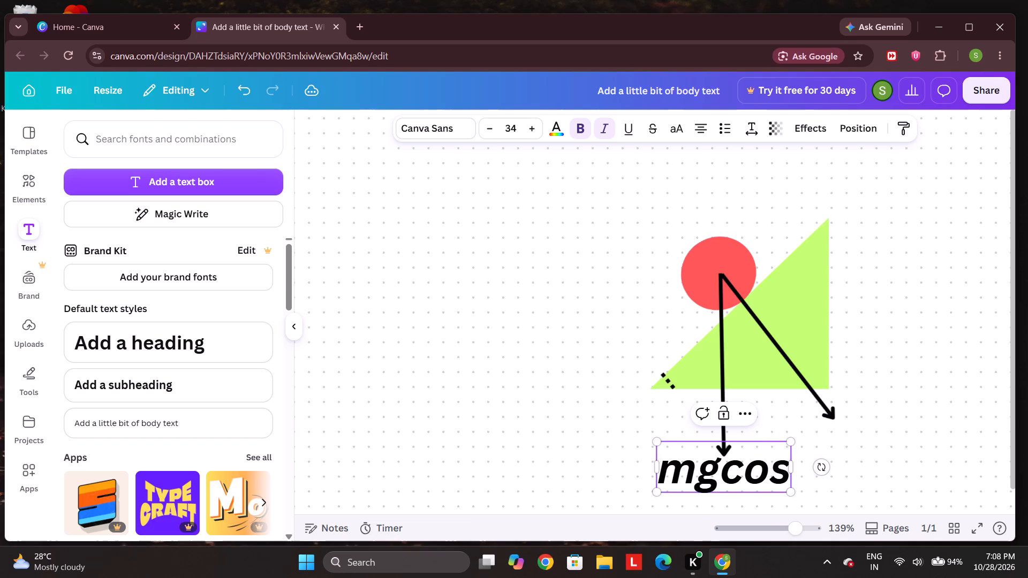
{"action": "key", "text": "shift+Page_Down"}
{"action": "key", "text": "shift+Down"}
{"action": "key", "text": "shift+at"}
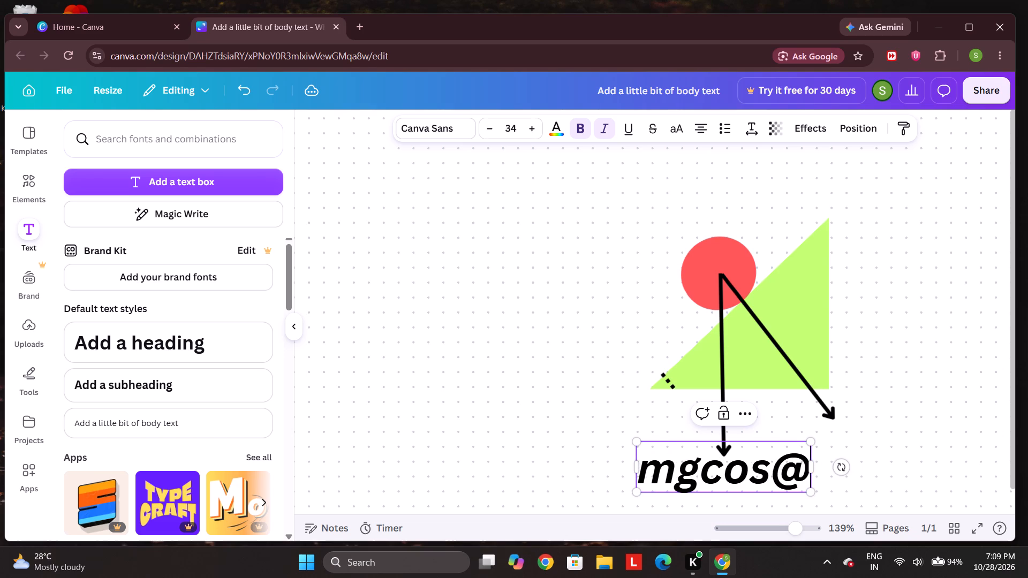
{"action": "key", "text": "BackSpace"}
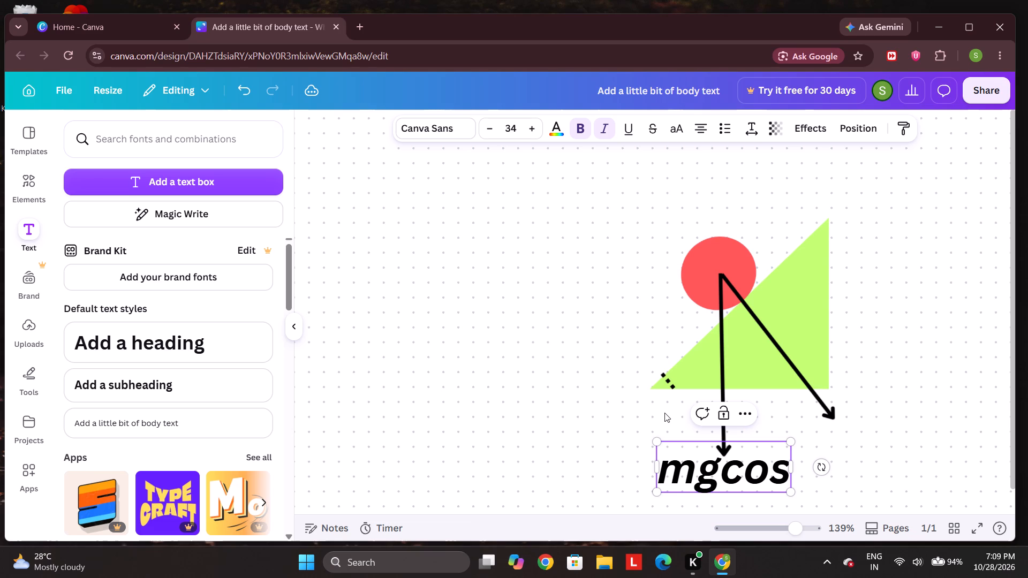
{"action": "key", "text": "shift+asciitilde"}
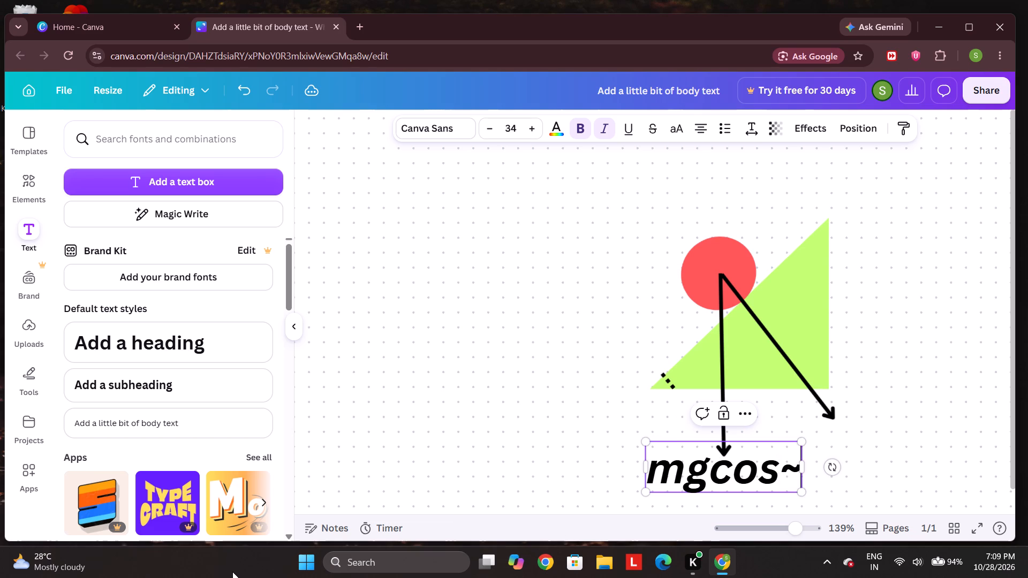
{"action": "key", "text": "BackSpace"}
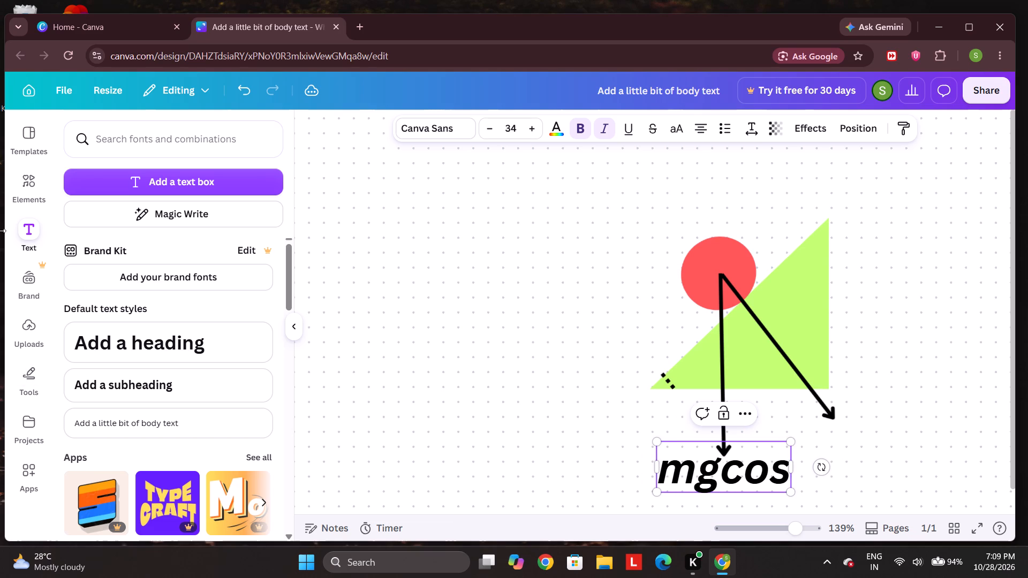
Search the web for "theta symbol" in a new browser tab, reloading the results page once.
{"action": "left_click", "coordinate": [354, 28]}
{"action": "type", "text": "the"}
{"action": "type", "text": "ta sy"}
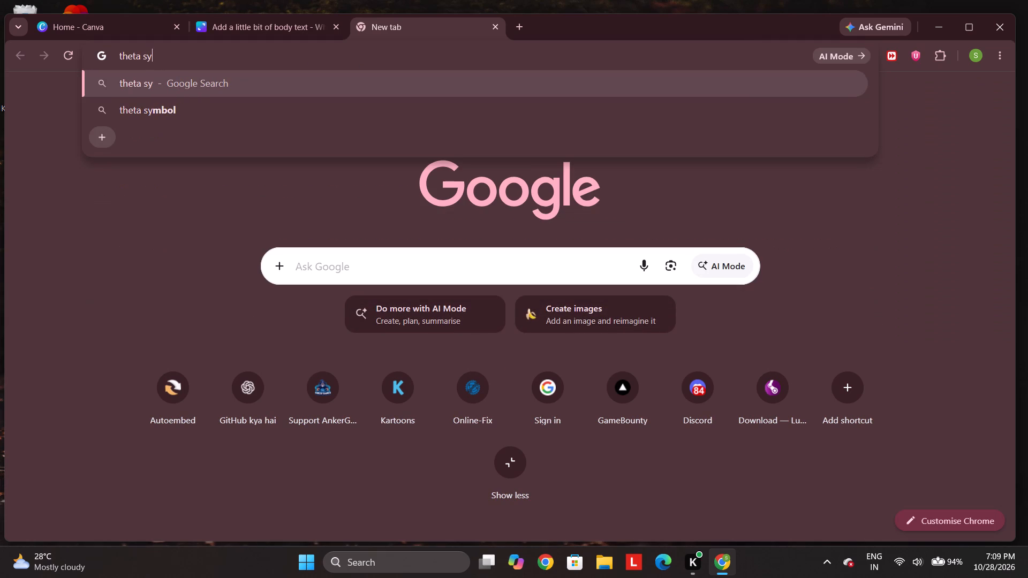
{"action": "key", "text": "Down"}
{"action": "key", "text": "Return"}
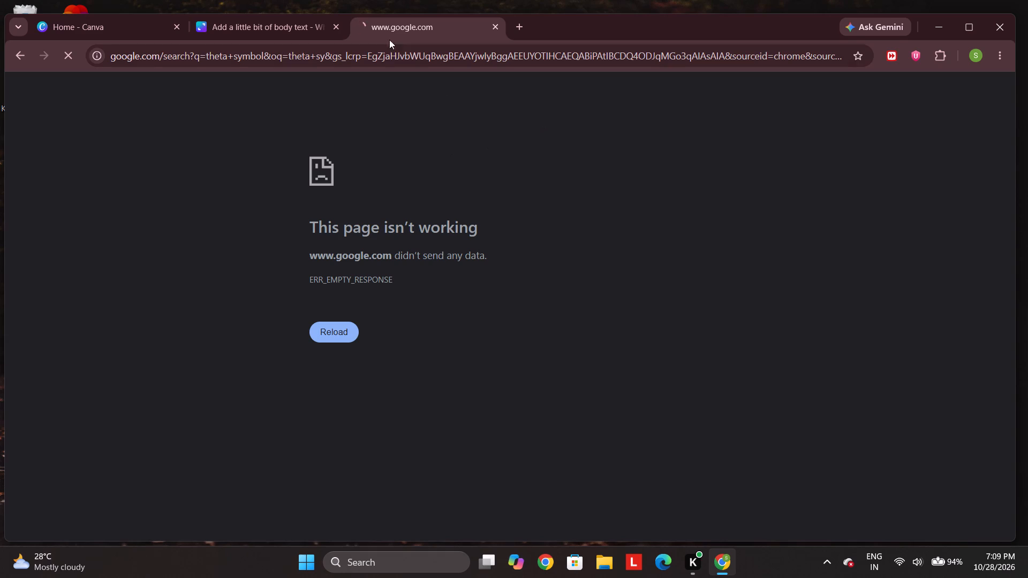
{"action": "left_click", "coordinate": [335, 326]}
Disconnect and reconnect the "vivo Y400 5G" Wi-Fi network, and reload the Canva design page.
{"action": "left_click", "coordinate": [251, 26]}
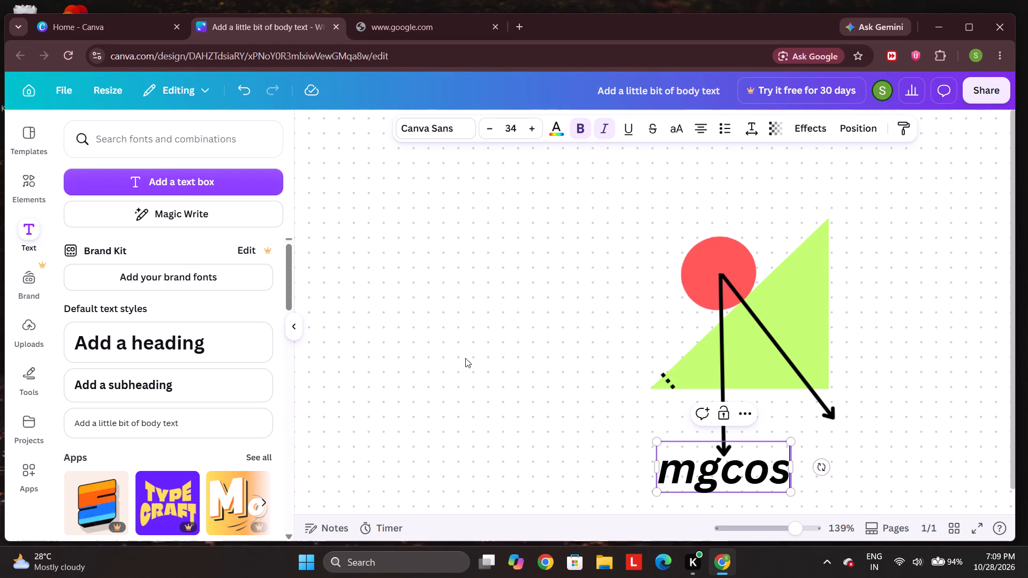
{"action": "left_click", "coordinate": [935, 563]}
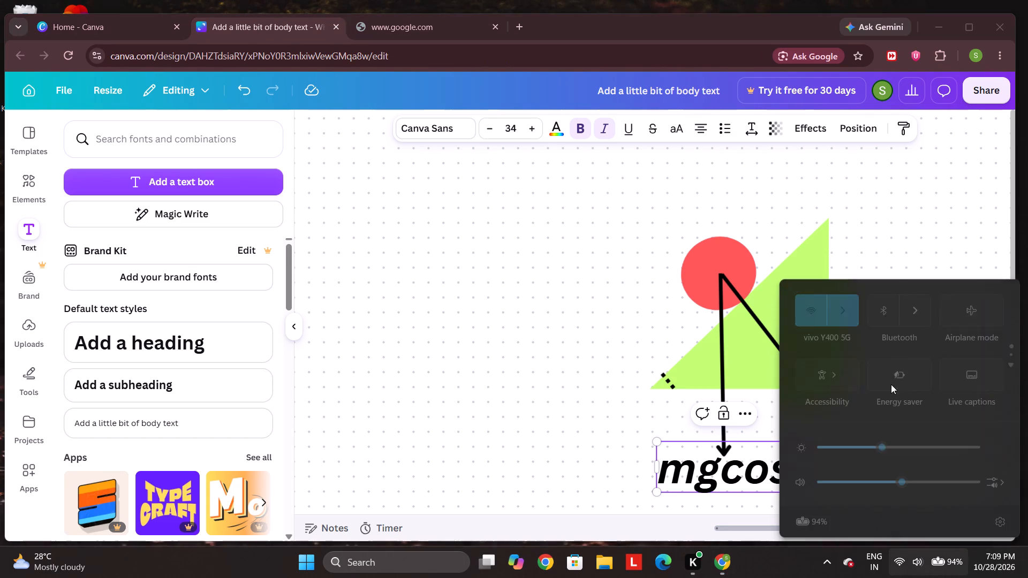
{"action": "left_click", "coordinate": [841, 315]}
{"action": "left_click", "coordinate": [895, 354]}
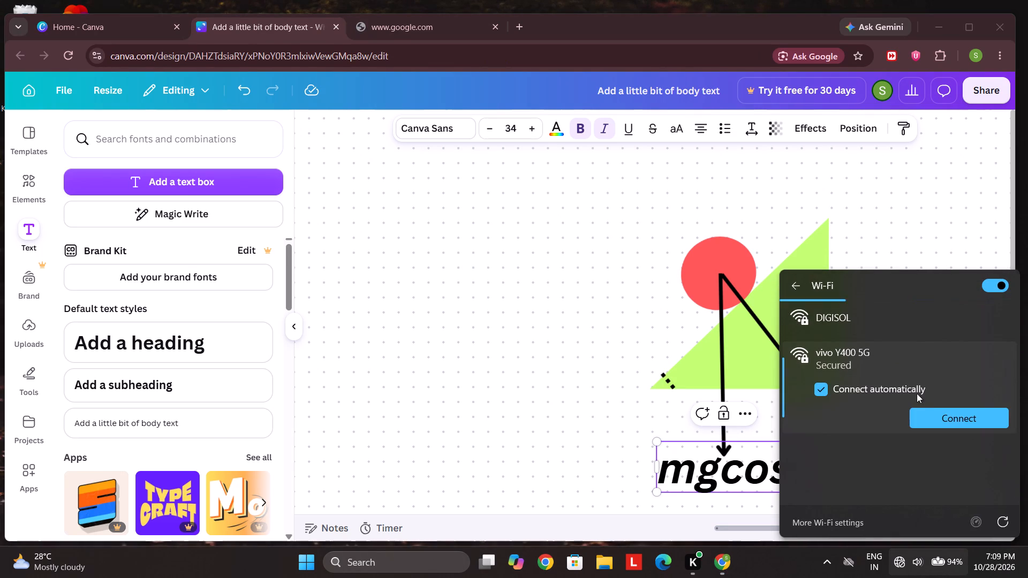
{"action": "left_click", "coordinate": [931, 412]}
{"action": "left_click", "coordinate": [779, 552]}
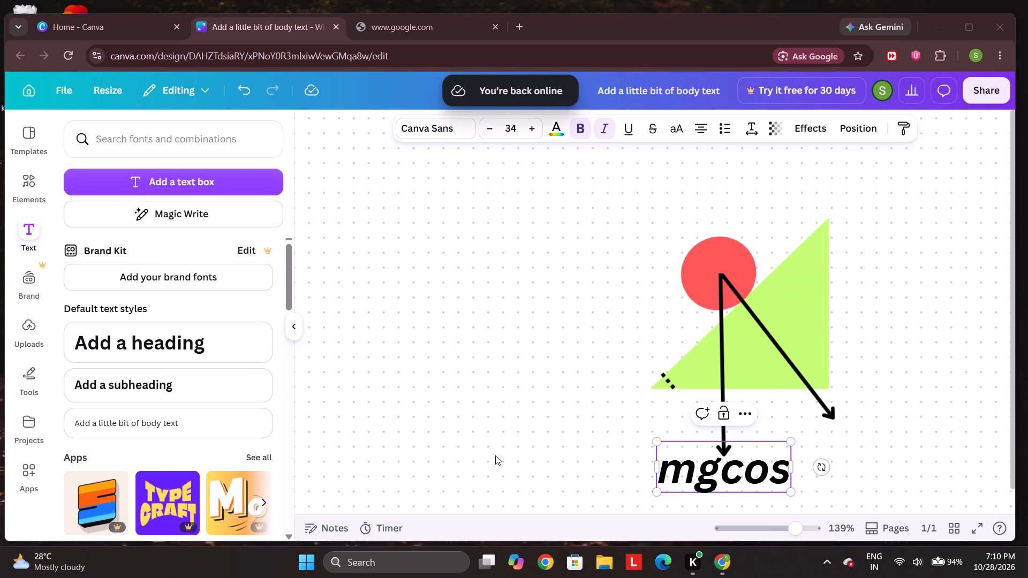
{"action": "left_click", "coordinate": [69, 57]}
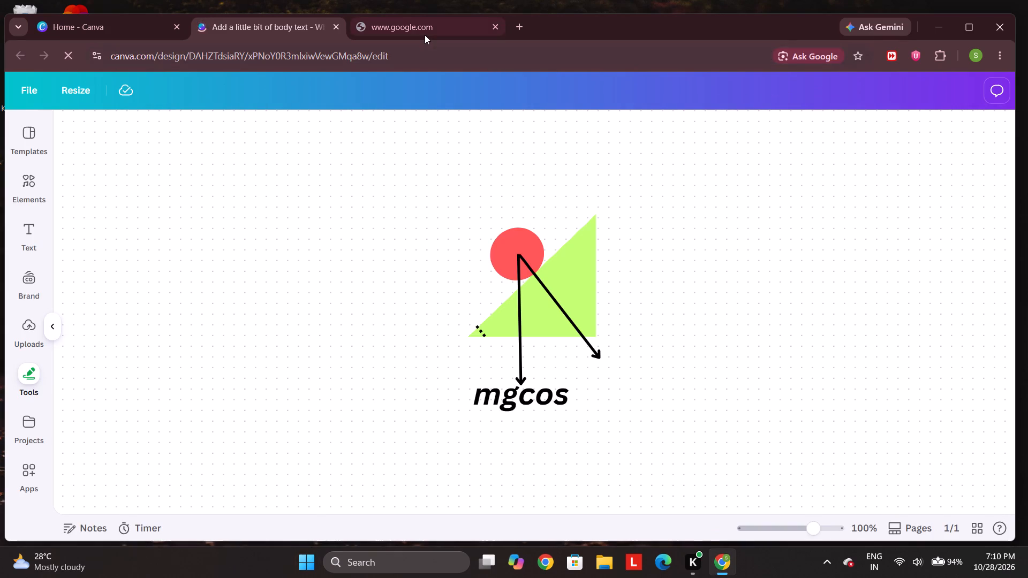
Reload the "theta symbol" search results and copy the lowercase θ character from the overview.
{"action": "left_click", "coordinate": [417, 23]}
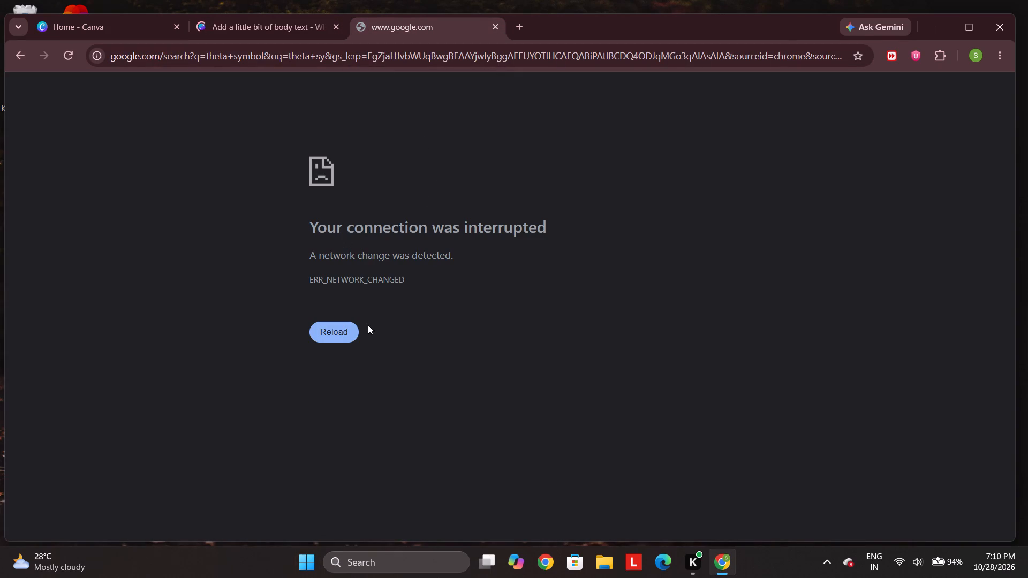
{"action": "left_click", "coordinate": [354, 333]}
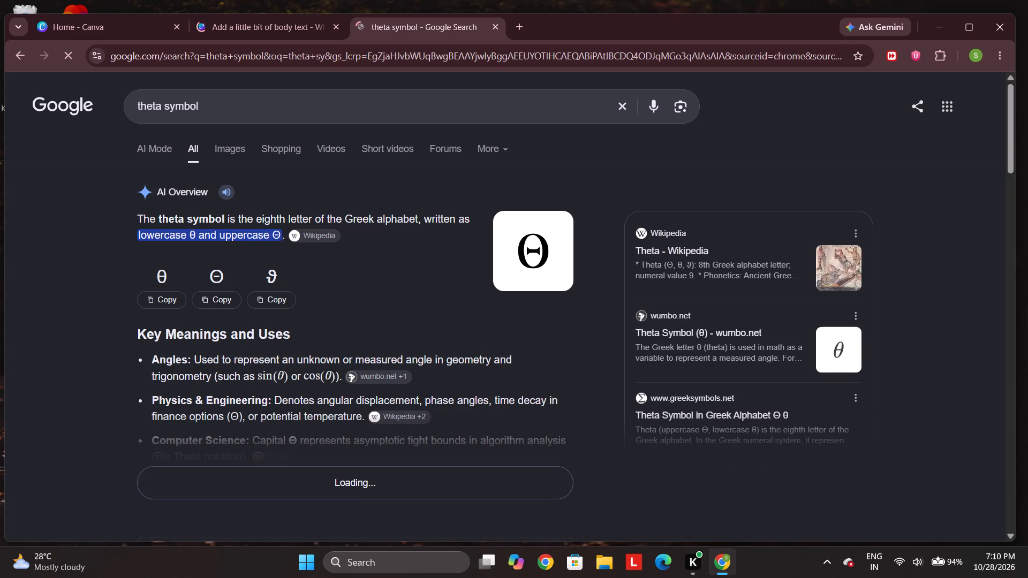
{"action": "left_click", "coordinate": [170, 298]}
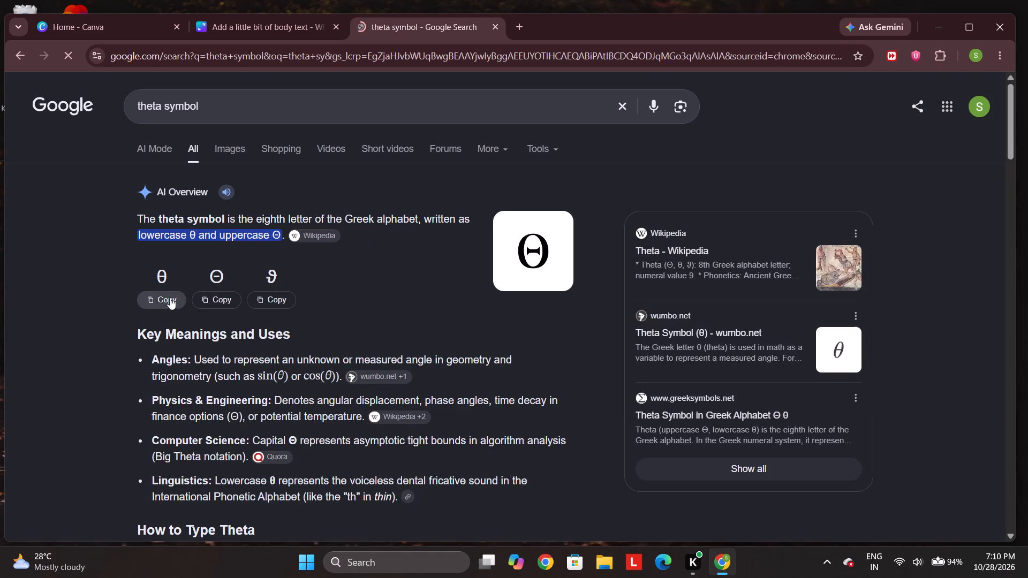
Return to the Canva whiteboard, widen the label below the triangle and append the copied θ so it reads "mgcosθ".
{"action": "left_click", "coordinate": [298, 35]}
{"action": "left_click", "coordinate": [558, 400]}
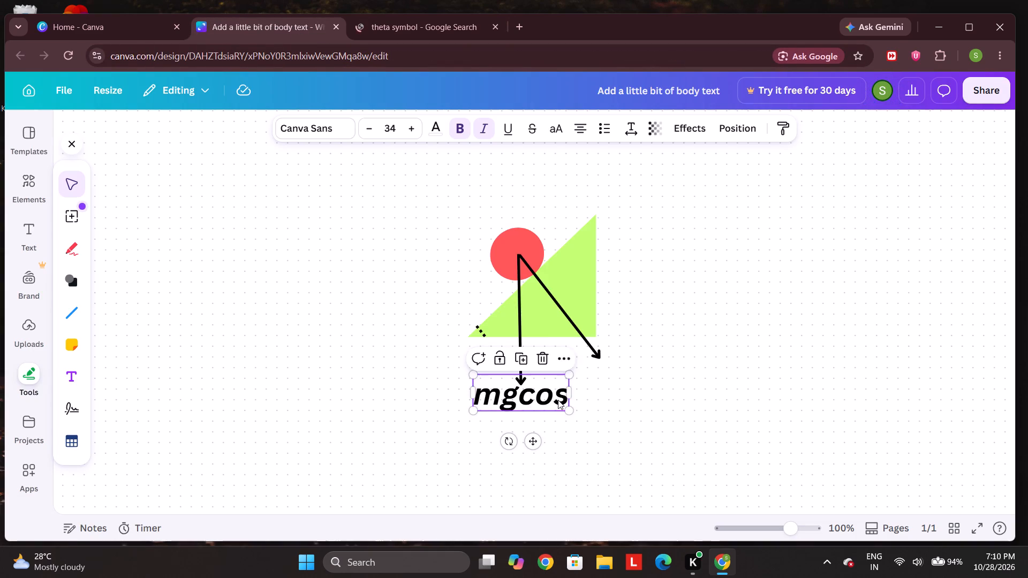
{"action": "double_click", "coordinate": [561, 396]}
{"action": "left_click", "coordinate": [561, 396]}
{"action": "left_click", "coordinate": [561, 396]}
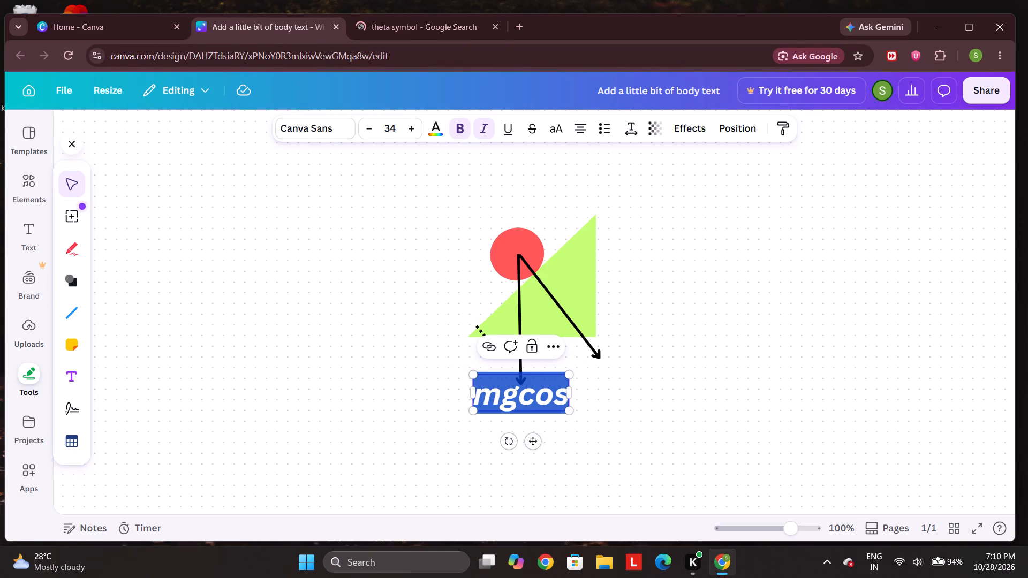
{"action": "key", "text": "Right"}
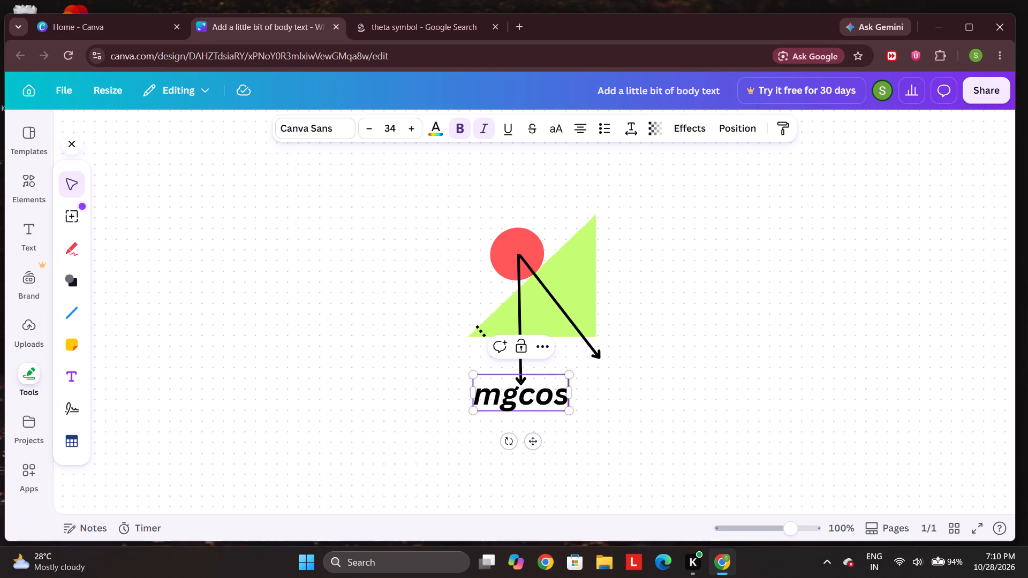
{"action": "key", "text": "Right"}
{"action": "key", "text": "ctrl+v"}
{"action": "key", "text": "ctrl+v"}
{"action": "left_click_drag", "start_coordinate": [571, 397], "coordinate": [591, 392]}
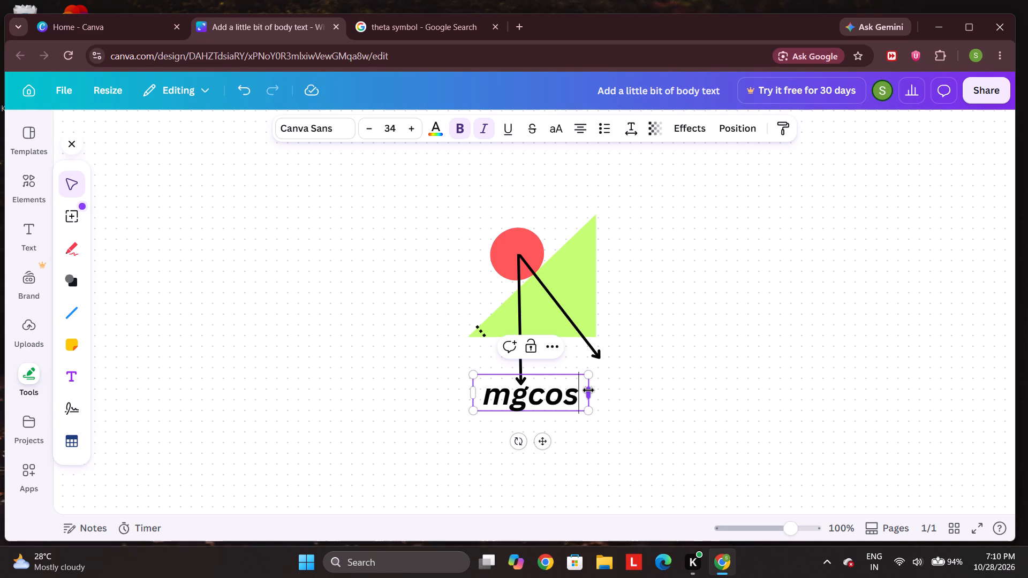
{"action": "key", "text": "ctrl+v"}
{"action": "left_click", "coordinate": [390, 33]}
{"action": "double_click", "coordinate": [171, 294]}
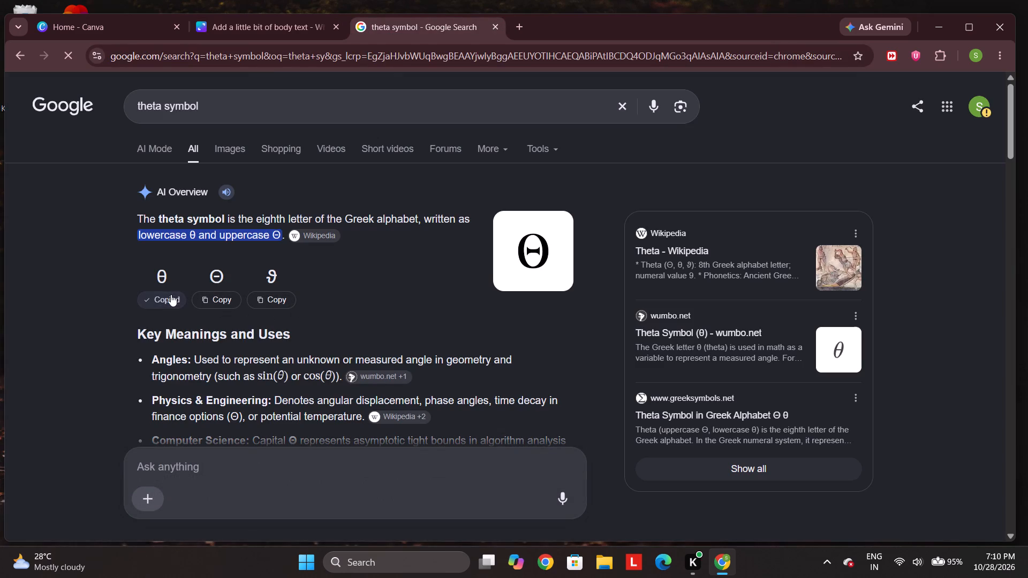
{"action": "left_click", "coordinate": [284, 31]}
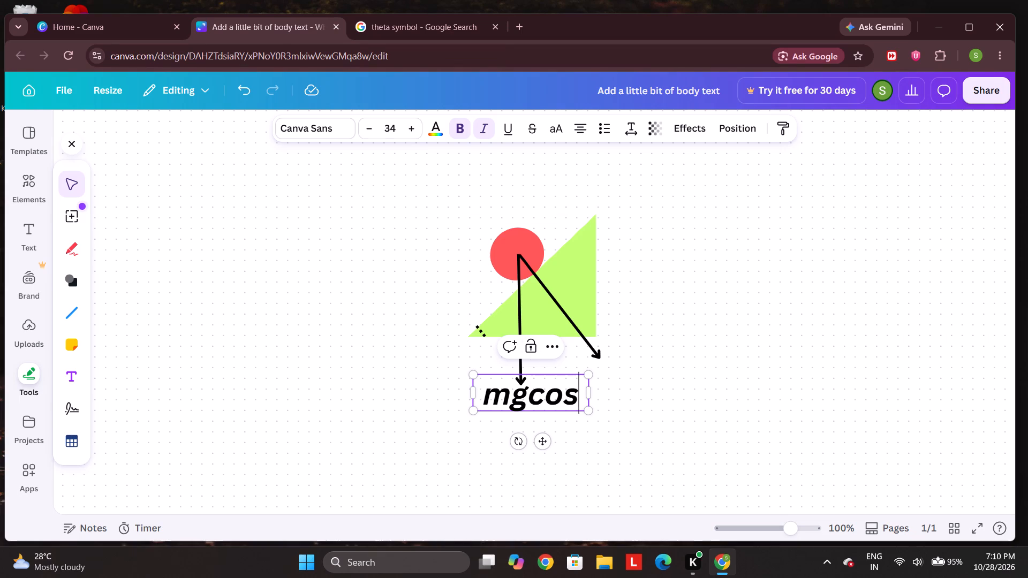
{"action": "key", "text": "ctrl+v"}
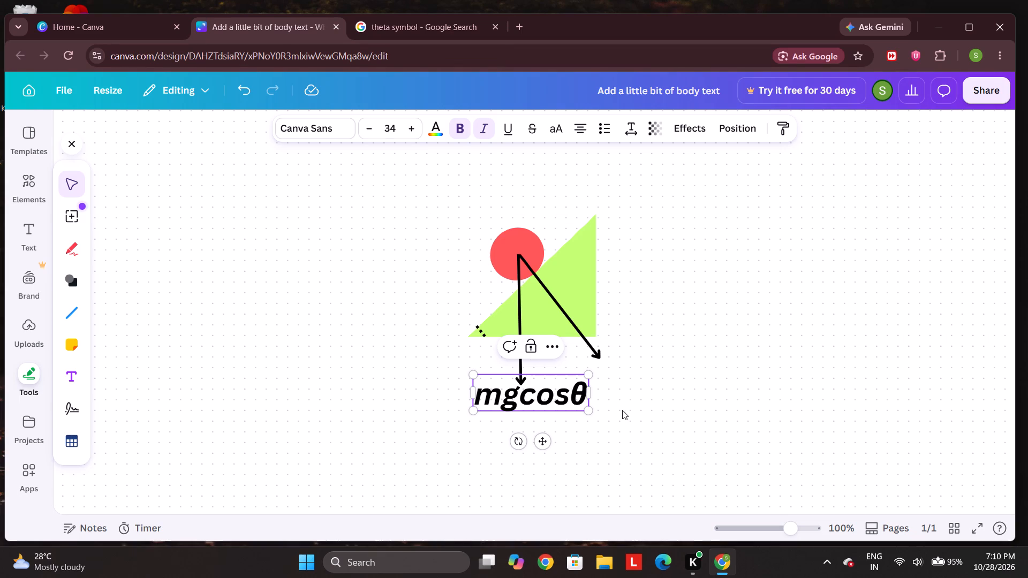
{"action": "left_click", "coordinate": [599, 410]}
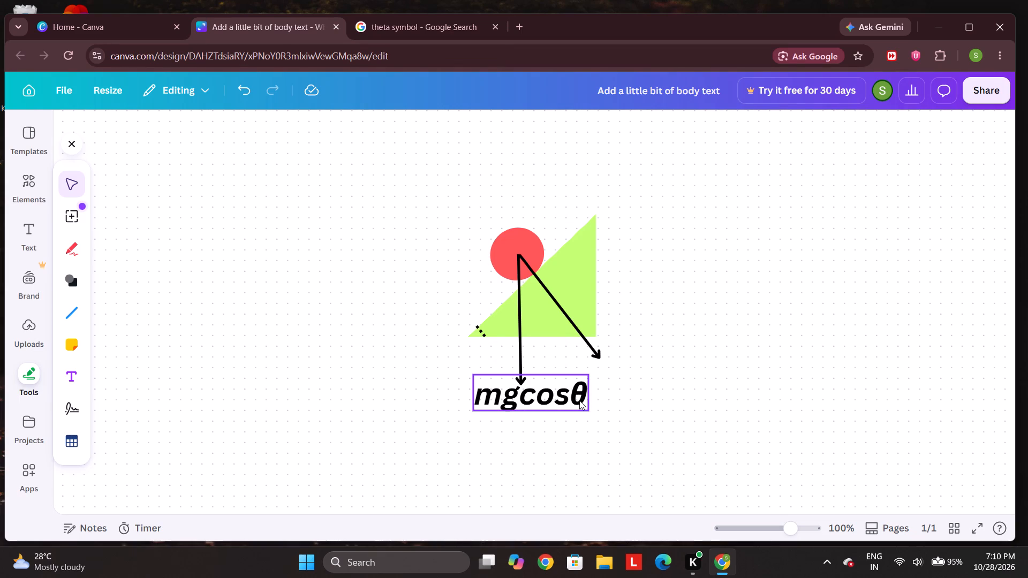
Add a separate bold italic θ label and place it inside the triangle, beside the dotted angle mark at the sharp lower corner.
{"action": "left_click", "coordinate": [579, 400]}
{"action": "left_click", "coordinate": [491, 330]}
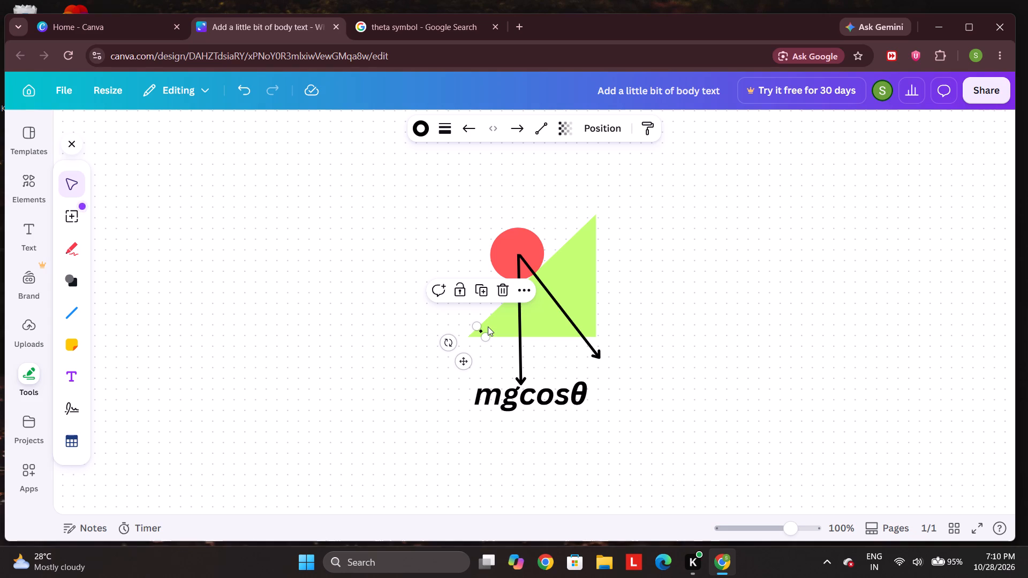
{"action": "key", "text": "ctrl+v"}
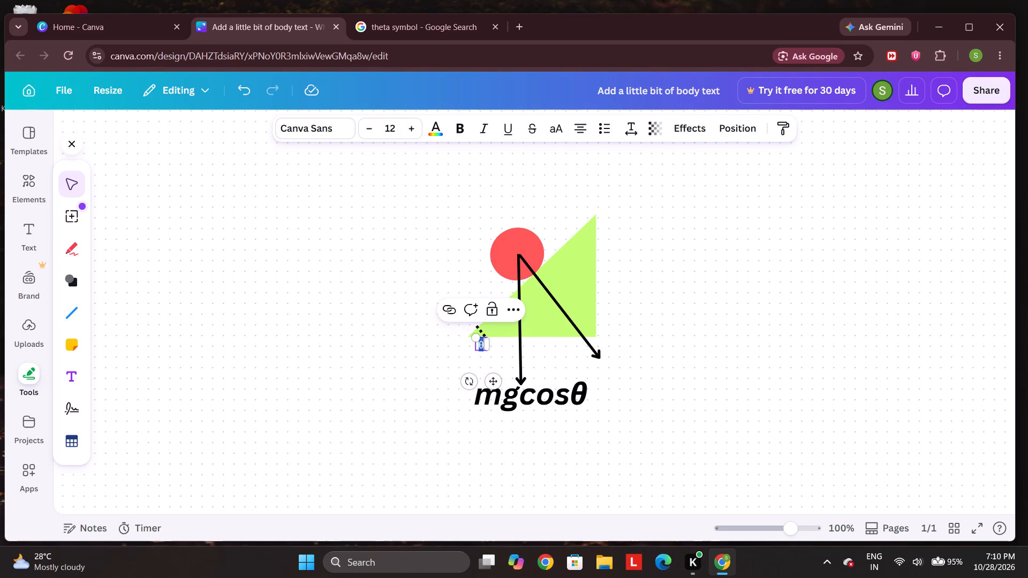
{"action": "left_click_drag", "start_coordinate": [488, 346], "coordinate": [510, 354]}
{"action": "left_click", "coordinate": [458, 130]}
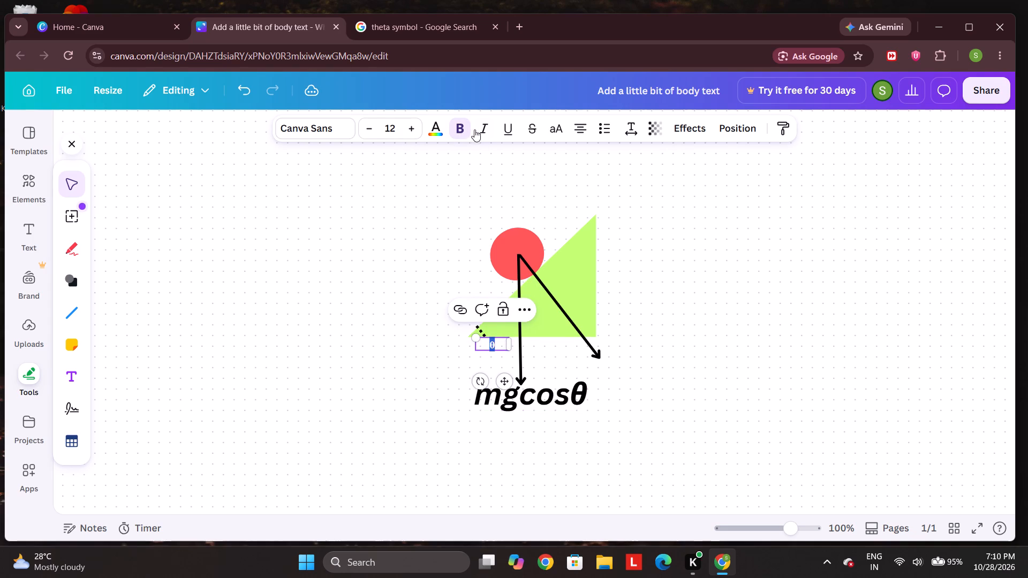
{"action": "left_click", "coordinate": [481, 130]}
{"action": "left_click", "coordinate": [414, 361]}
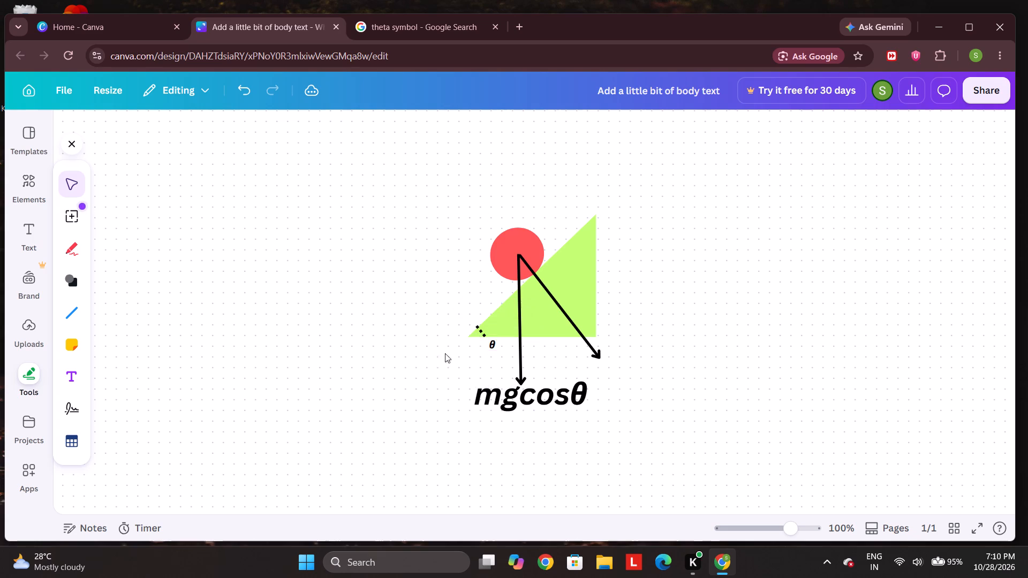
{"action": "left_click_drag", "start_coordinate": [490, 345], "coordinate": [488, 331]}
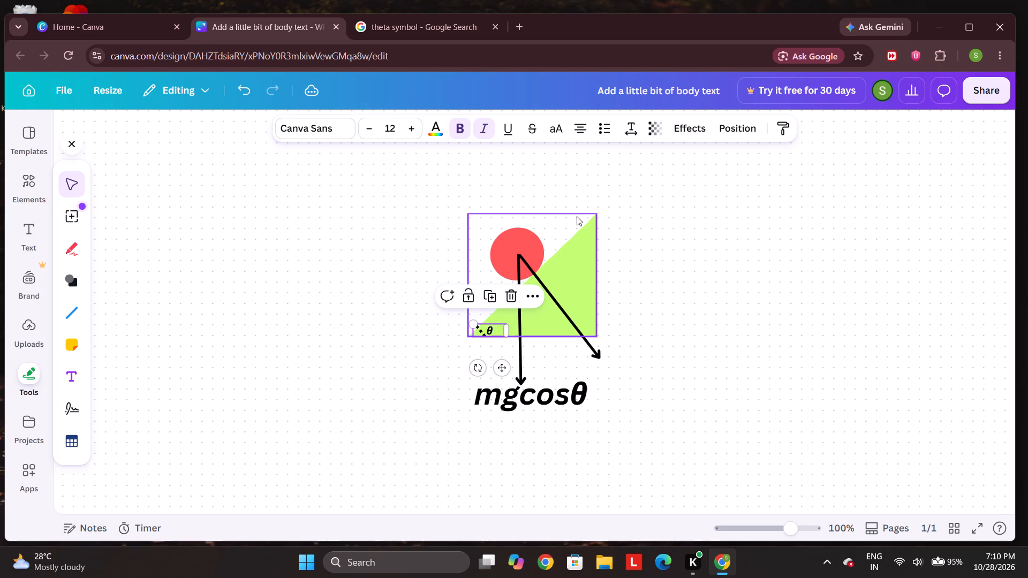
{"action": "left_click", "coordinate": [697, 266]}
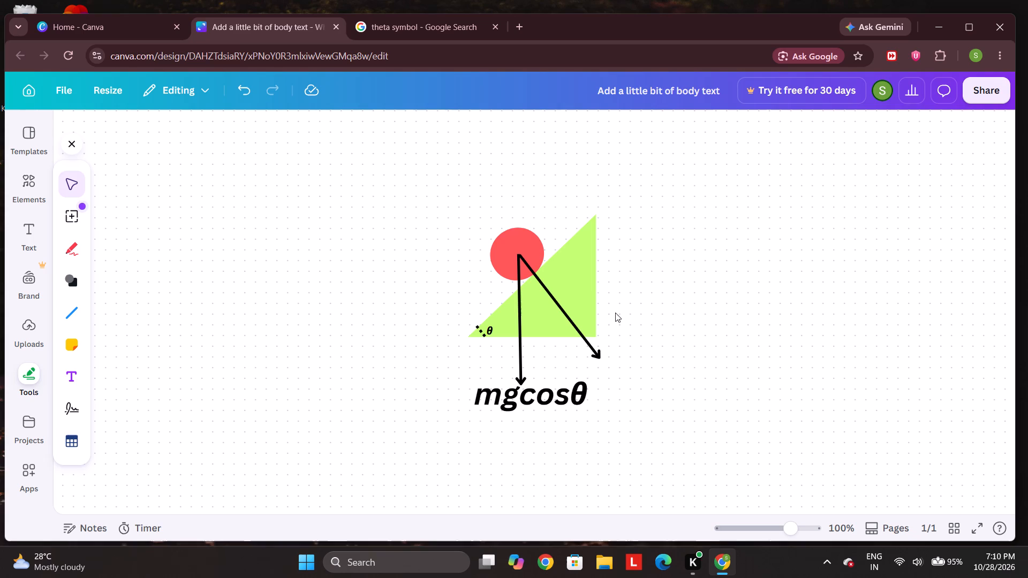
Draw a short, thick dark blue freehand stroke over the dotted angle mark in the triangle's lower corner.
{"action": "left_click", "coordinate": [81, 238]}
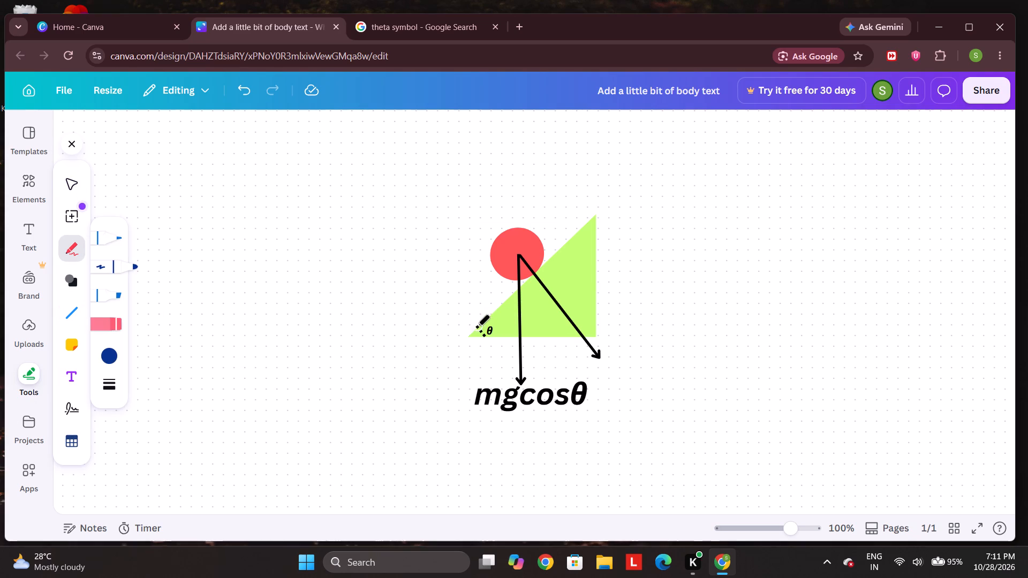
{"action": "left_click_drag", "start_coordinate": [478, 326], "coordinate": [483, 334]}
With a blue pen of weight 1, draw a small angle arc between the two arrows just below the ball's centre.
{"action": "left_click", "coordinate": [113, 262]}
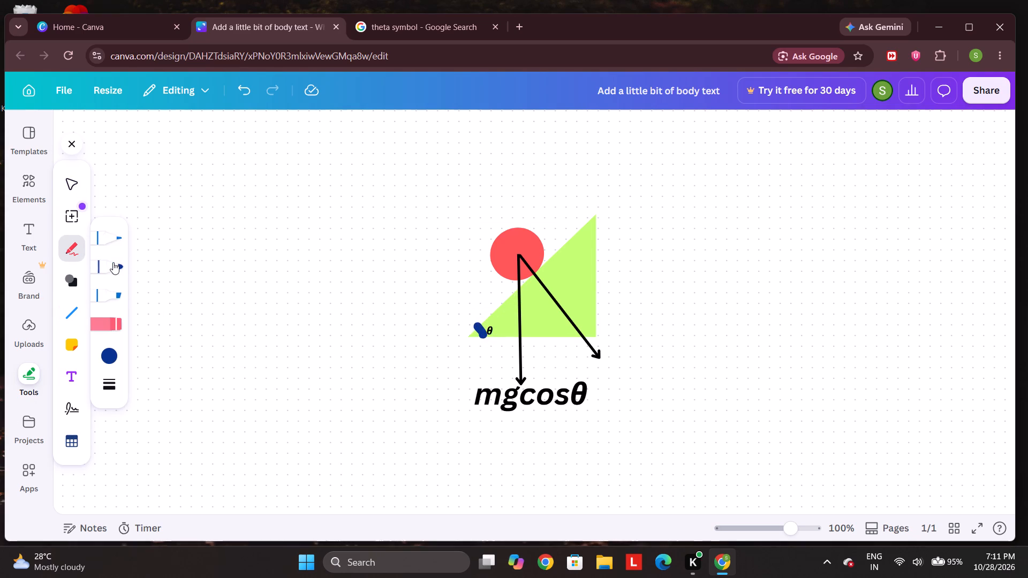
{"action": "left_click", "coordinate": [113, 262]}
{"action": "left_click", "coordinate": [114, 239]}
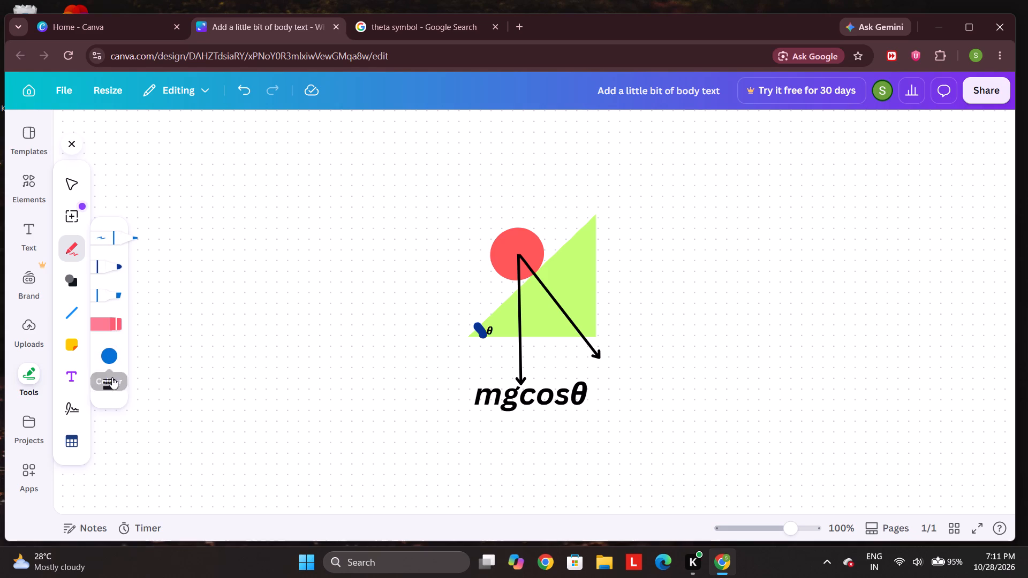
{"action": "left_click", "coordinate": [112, 381]}
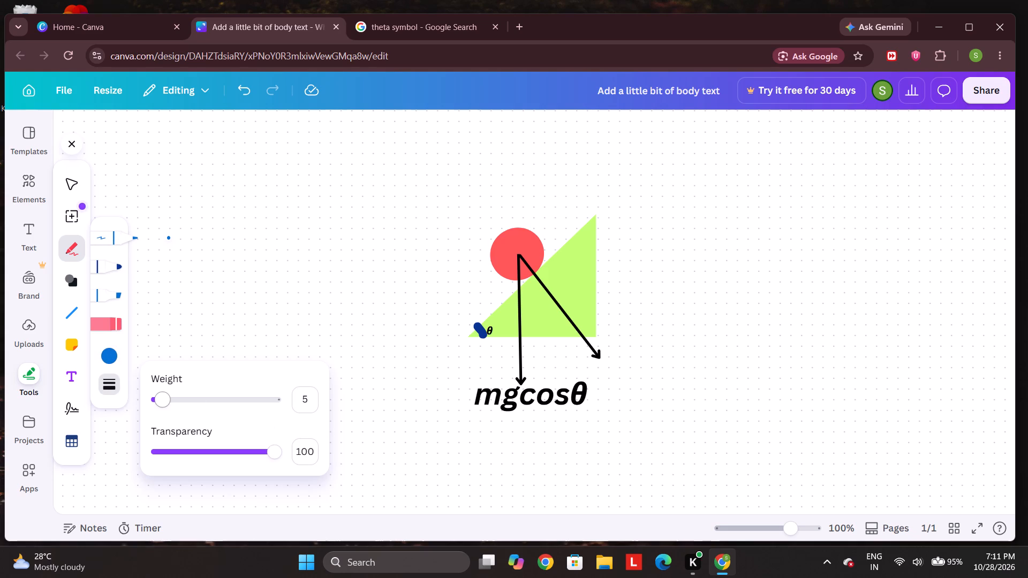
{"action": "left_click_drag", "start_coordinate": [178, 404], "coordinate": [107, 412]}
{"action": "left_click", "coordinate": [153, 404]}
{"action": "scroll", "coordinate": [550, 306], "scroll_direction": "right", "scroll_amount": 1}
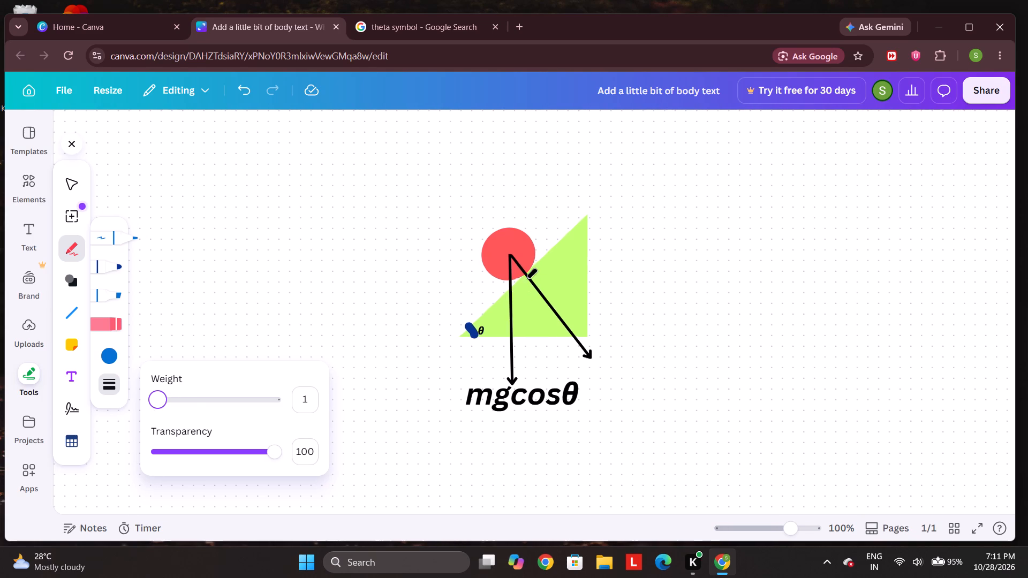
{"action": "scroll", "coordinate": [525, 279], "scroll_direction": "down", "scroll_amount": 1}
{"action": "scroll", "coordinate": [581, 341], "scroll_direction": "up", "scroll_amount": 1}
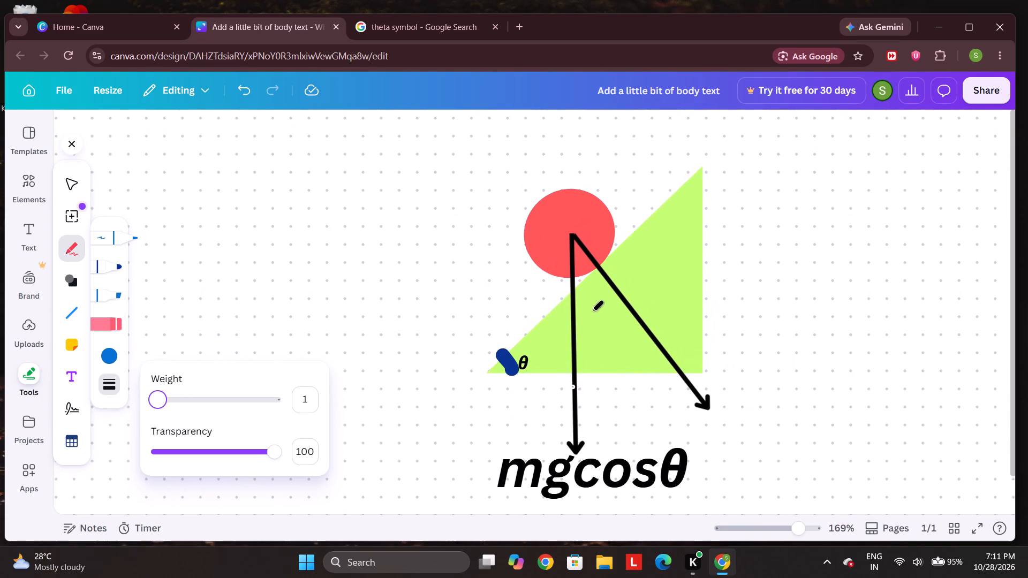
{"action": "scroll", "coordinate": [592, 308], "scroll_direction": "right", "scroll_amount": 1}
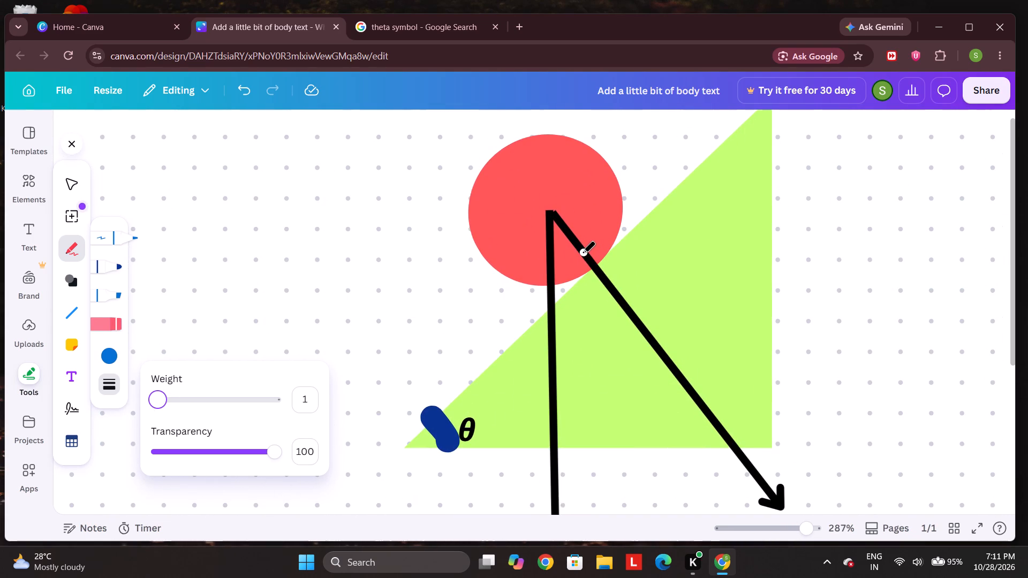
{"action": "left_click_drag", "start_coordinate": [582, 253], "coordinate": [550, 255]}
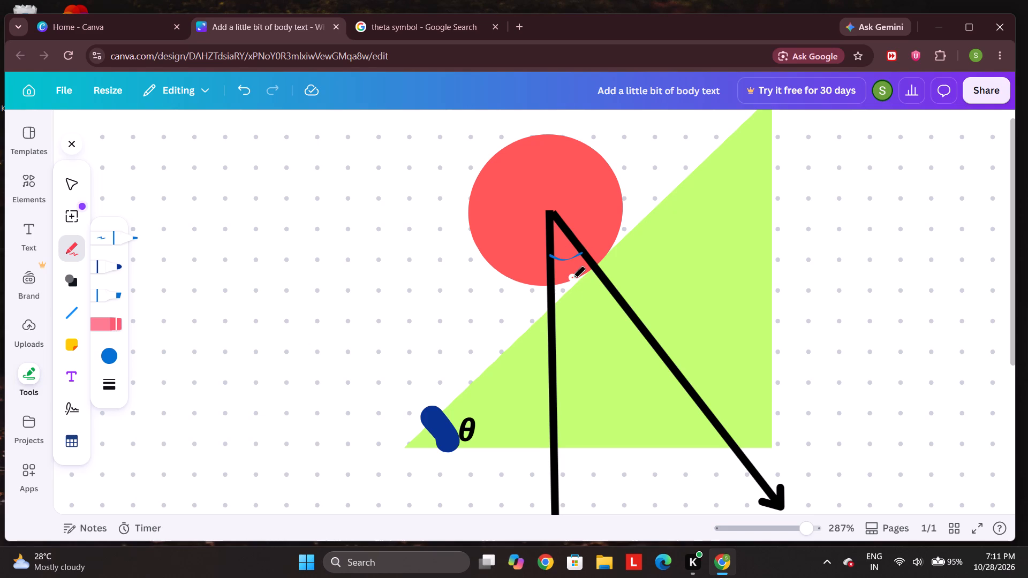
Add another θ label in bold italic and place it just under the blue arc between the two arrows.
{"action": "key", "text": "ctrl+v"}
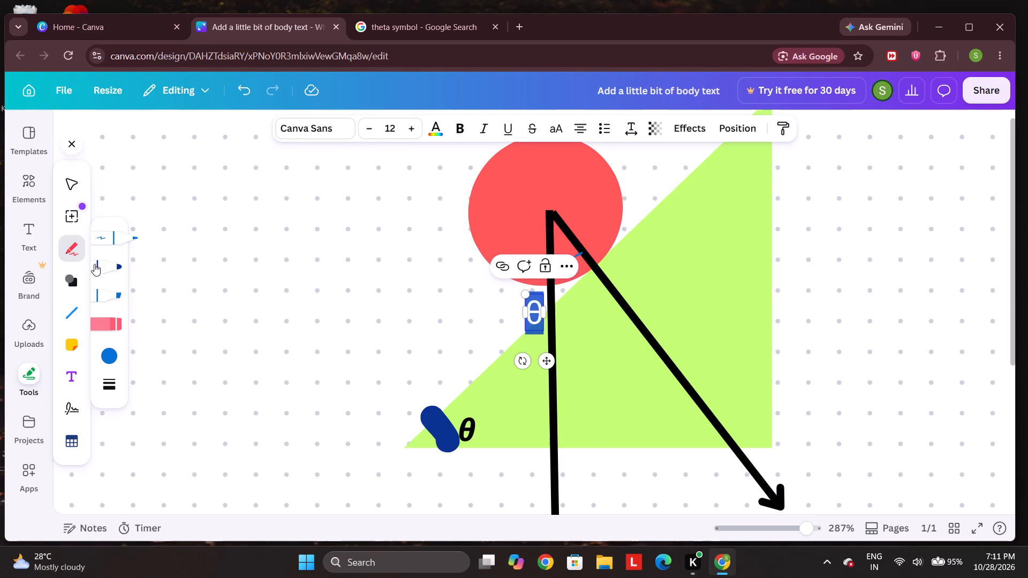
{"action": "left_click", "coordinate": [51, 180]}
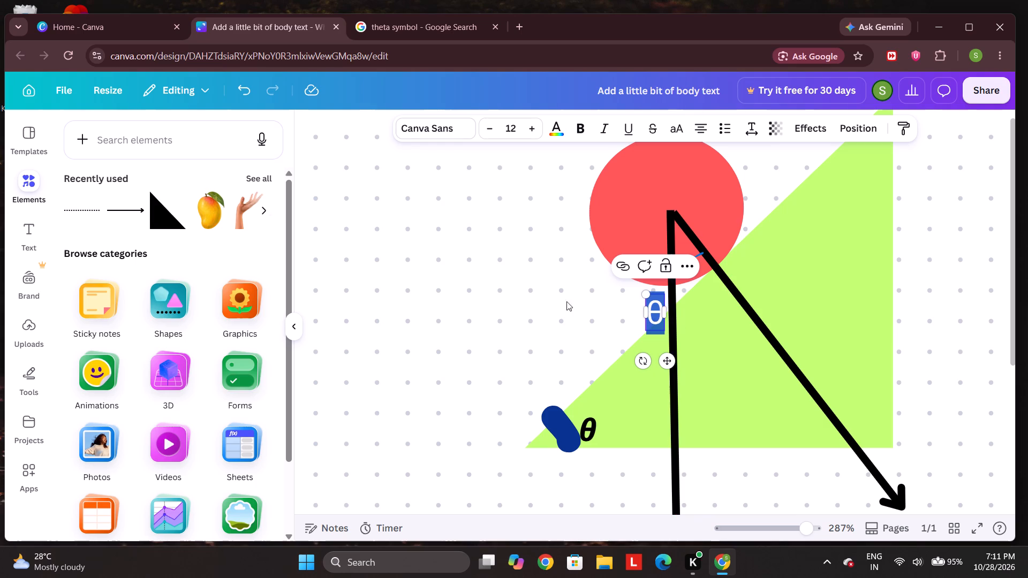
{"action": "left_click", "coordinate": [581, 124]}
{"action": "left_click", "coordinate": [599, 132]}
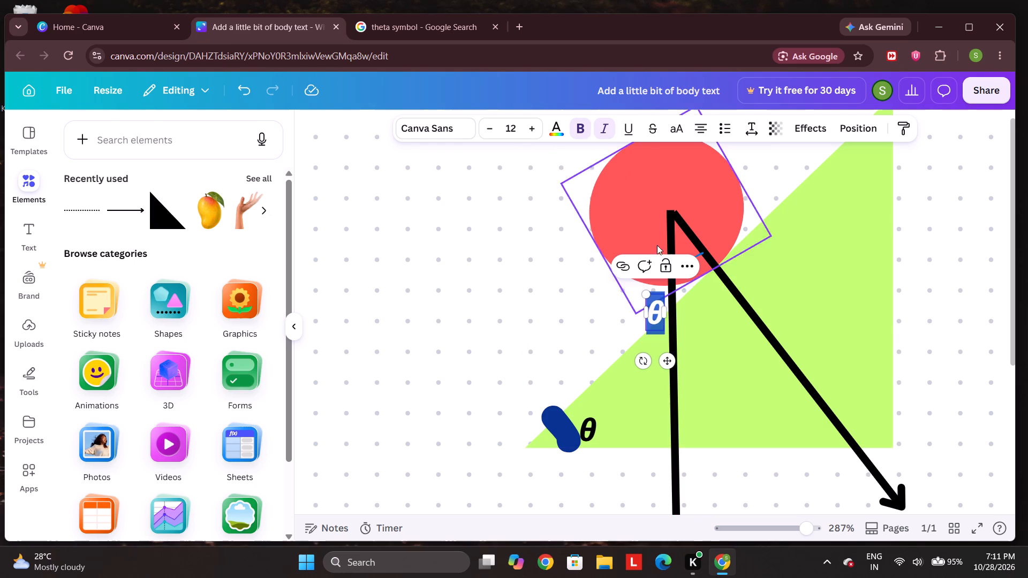
{"action": "left_click", "coordinate": [426, 340]}
{"action": "left_click_drag", "start_coordinate": [655, 315], "coordinate": [706, 286]}
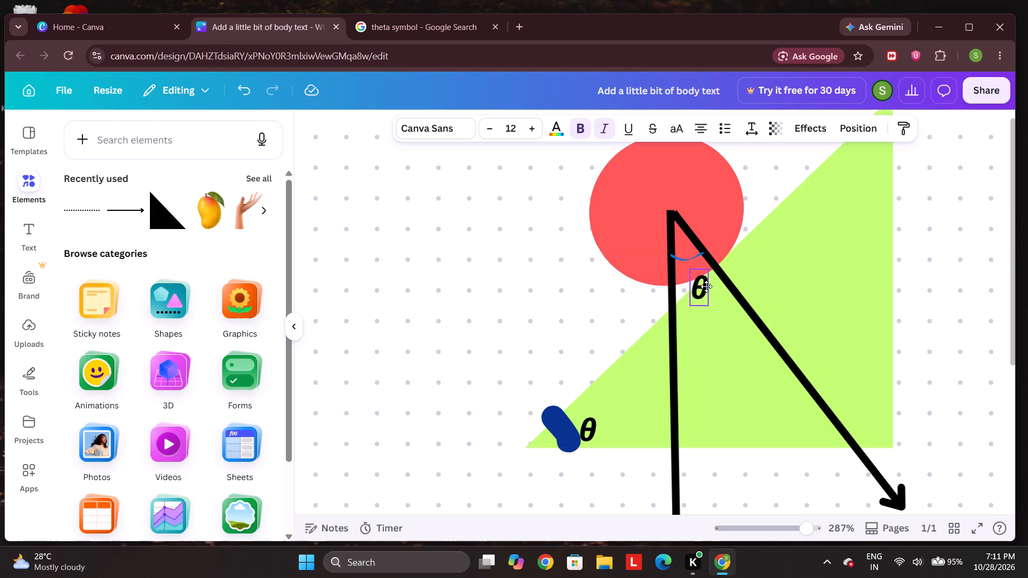
{"action": "left_click_drag", "start_coordinate": [706, 286], "coordinate": [693, 277]}
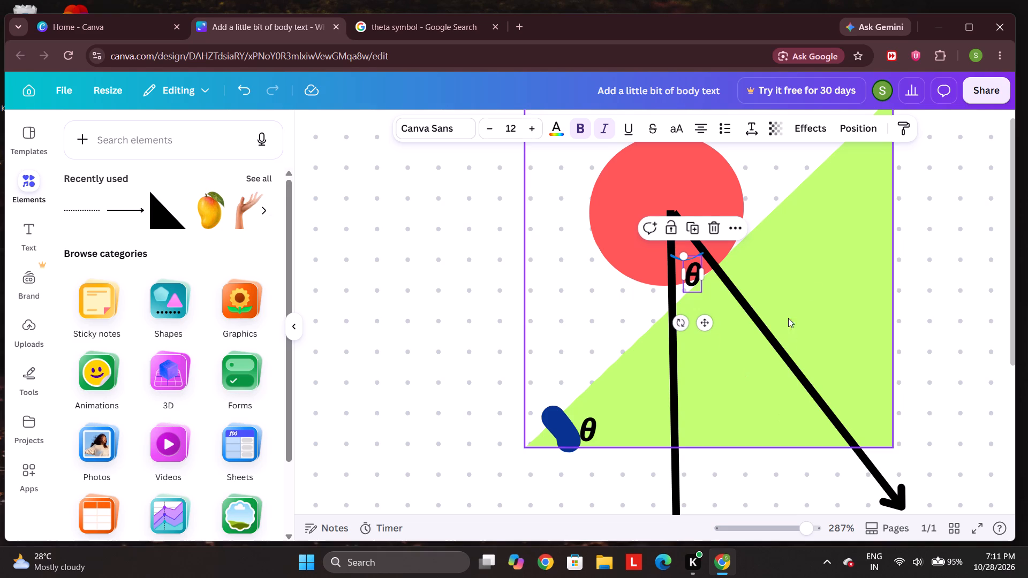
Shrink the mgcosθ label below the vertical arrow to a font size of about 30.
{"action": "scroll", "coordinate": [896, 280], "scroll_direction": "left", "scroll_amount": 1}
{"action": "scroll", "coordinate": [948, 288], "scroll_direction": "left", "scroll_amount": 1}
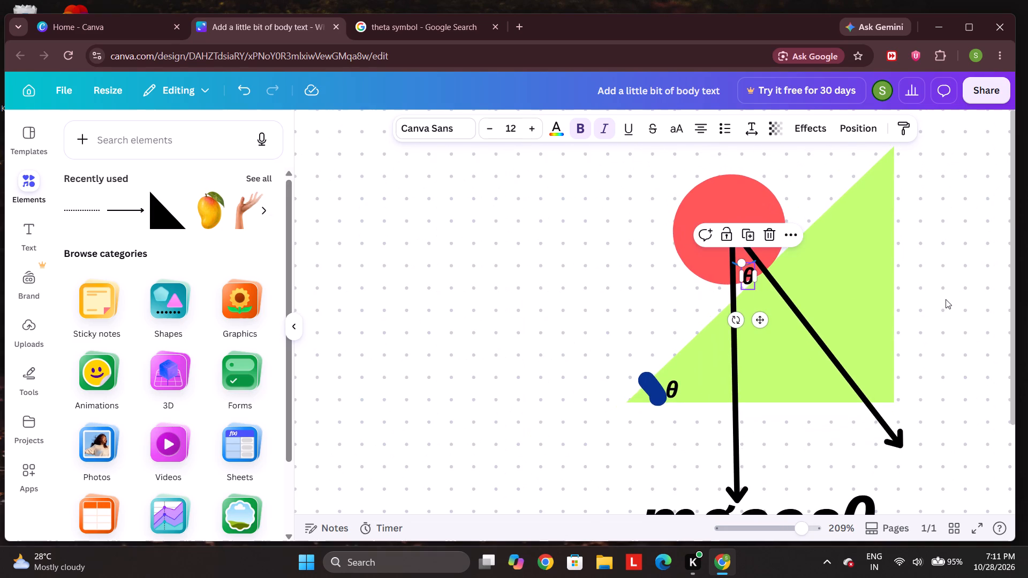
{"action": "scroll", "coordinate": [943, 344], "scroll_direction": "left", "scroll_amount": 2}
{"action": "left_click", "coordinate": [719, 431]}
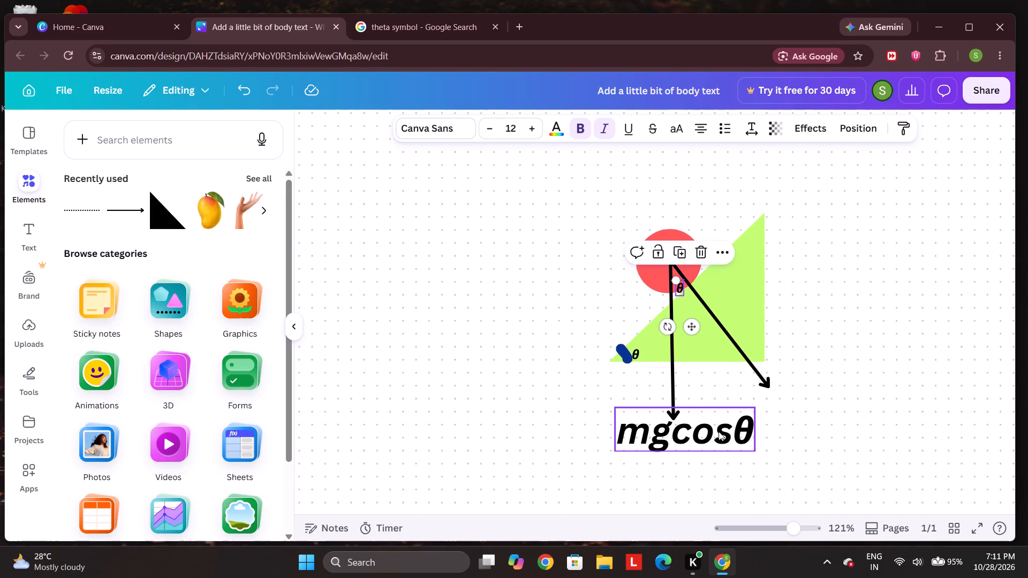
{"action": "left_click_drag", "start_coordinate": [753, 453], "coordinate": [738, 448]}
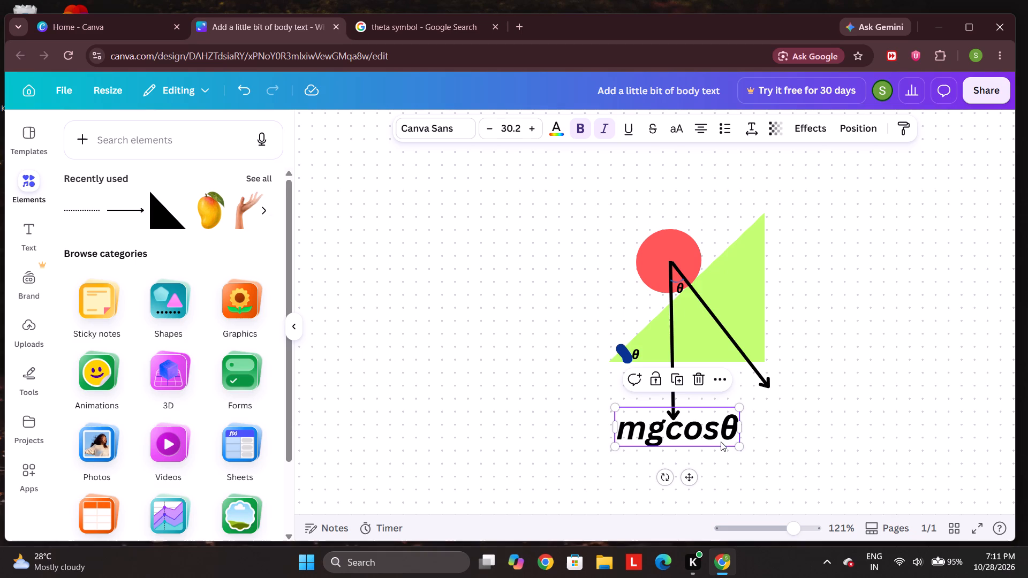
Duplicate the mgcosθ label and place the copy at the tip of the slanted arrow crossing the triangle.
{"action": "left_click", "coordinate": [678, 383]}
{"action": "left_click_drag", "start_coordinate": [698, 446], "coordinate": [807, 414]}
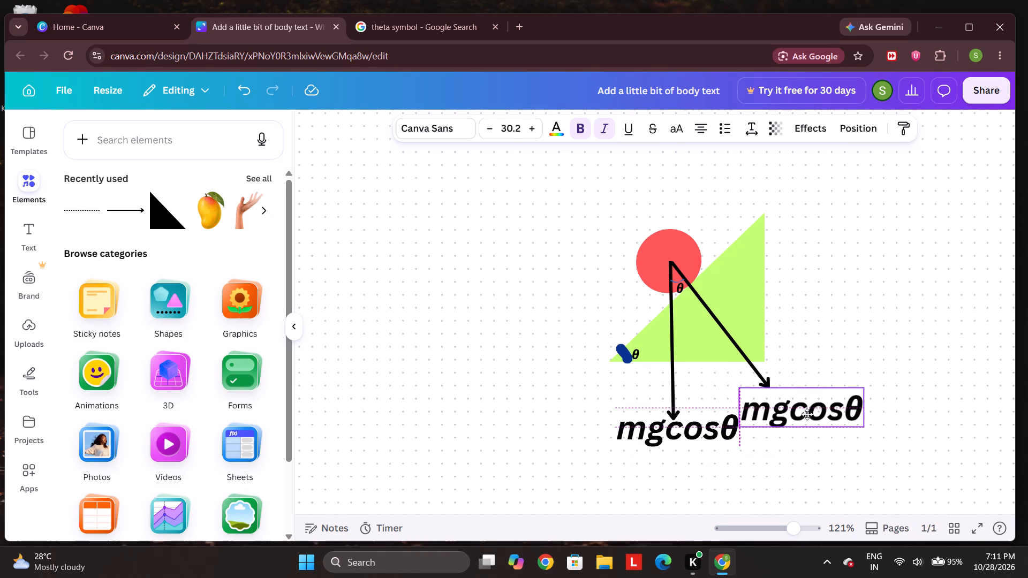
{"action": "left_click_drag", "start_coordinate": [807, 414], "coordinate": [809, 402]}
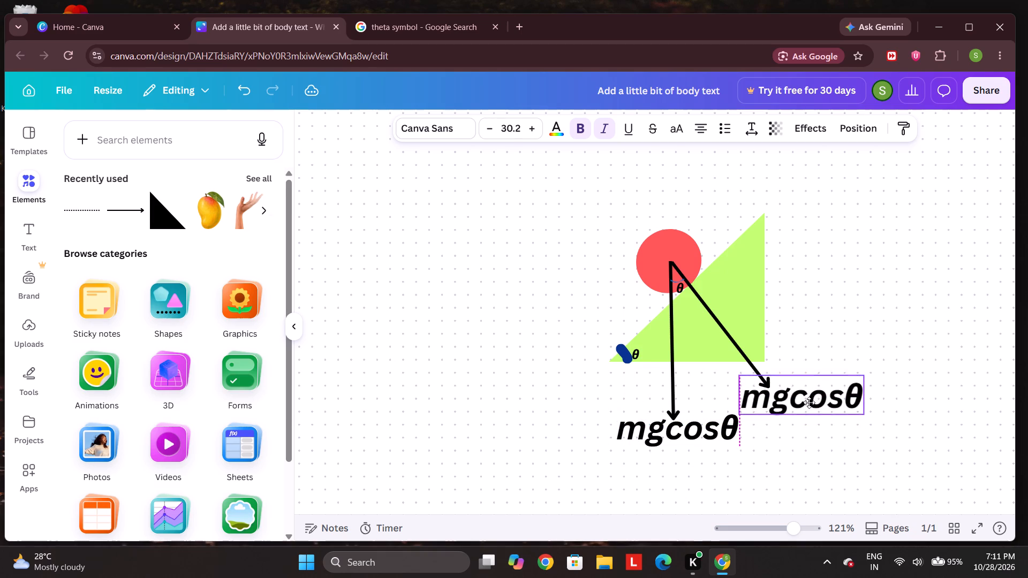
{"action": "left_click_drag", "start_coordinate": [809, 402], "coordinate": [810, 402]}
Change the copied label's text to mg and position it just under the slanted arrow's tip.
{"action": "left_click", "coordinate": [821, 405]}
{"action": "left_click", "coordinate": [846, 406]}
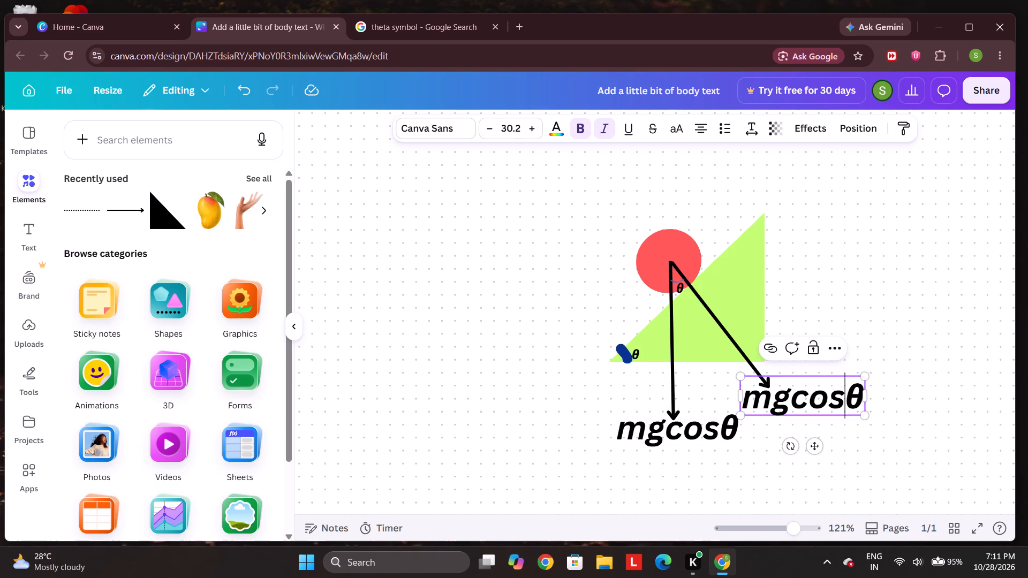
{"action": "left_click", "coordinate": [861, 398]}
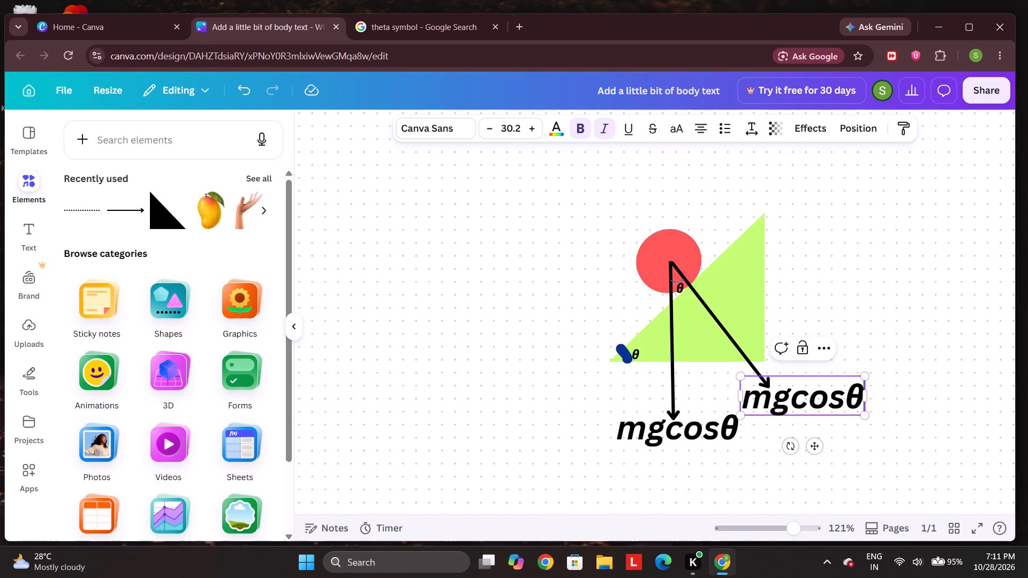
{"action": "type", "text": "\\\\\\"}
{"action": "key", "text": "BackSpace"}
{"action": "key", "text": "BackSpace"}
{"action": "key", "text": "BackSpace"}
{"action": "key", "text": "BackSpace"}
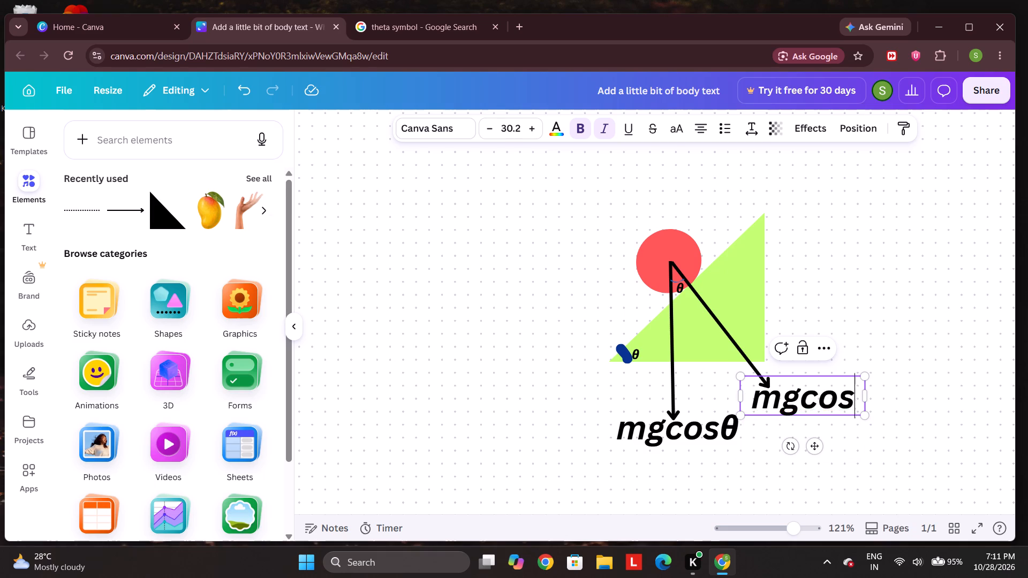
{"action": "key", "text": "BackSpace"}
{"action": "key", "text": "BackSpace"}
{"action": "key", "text": "BackSpace"}
{"action": "left_click", "coordinate": [851, 440]}
{"action": "left_click_drag", "start_coordinate": [815, 403], "coordinate": [795, 407]}
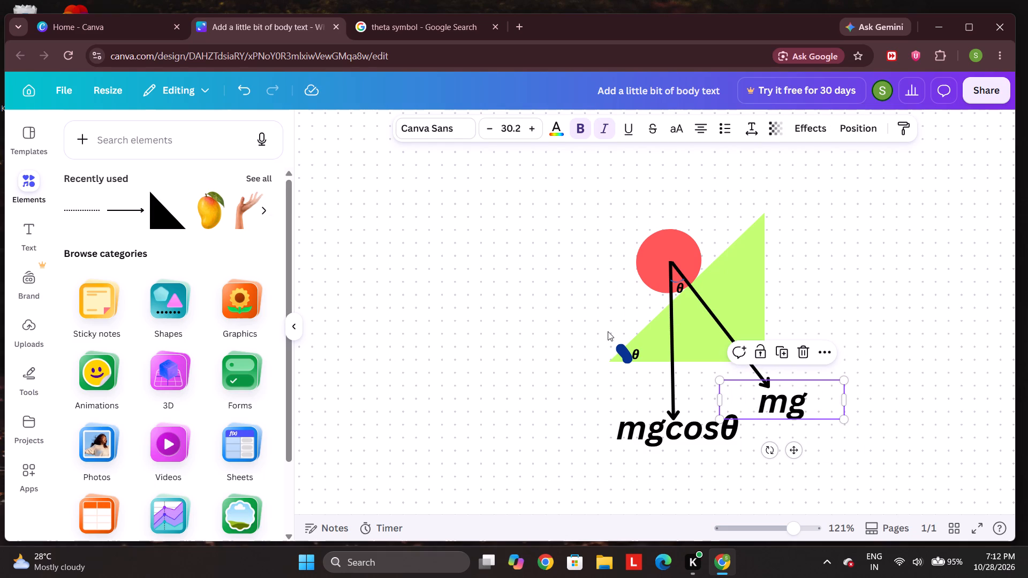
Duplicate the slanted arrow, rotate the copy to about 150° so it points down-left, and start it at the ball's centre.
{"action": "left_click", "coordinate": [712, 309]}
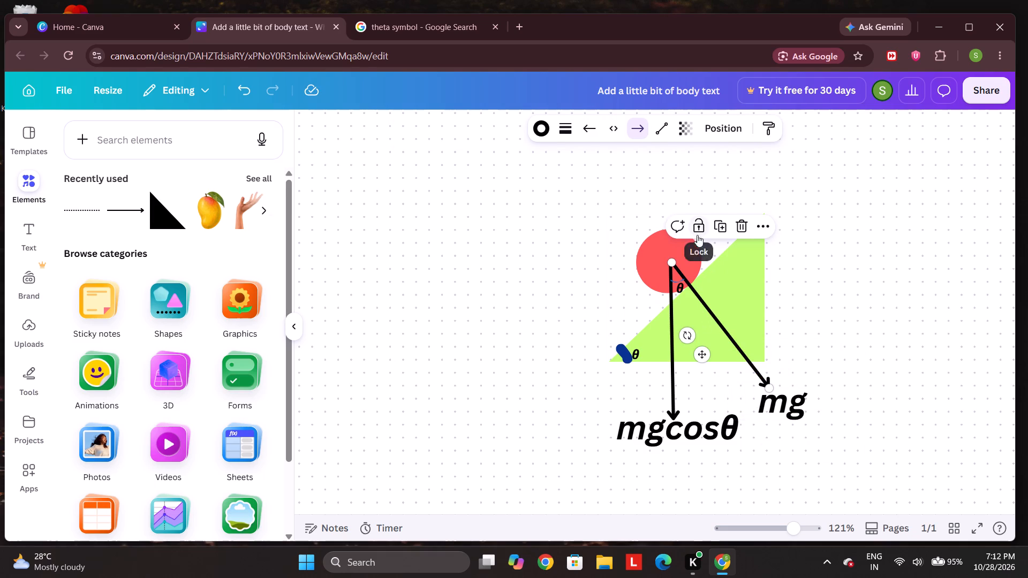
{"action": "left_click", "coordinate": [724, 225]}
{"action": "left_click_drag", "start_coordinate": [717, 317], "coordinate": [735, 298]}
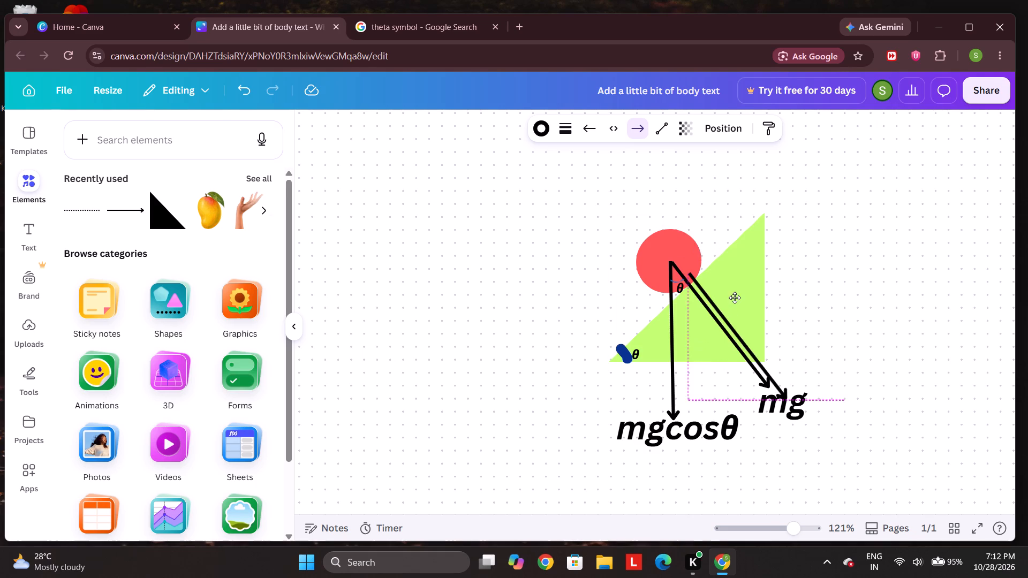
{"action": "left_click_drag", "start_coordinate": [735, 298], "coordinate": [534, 239]}
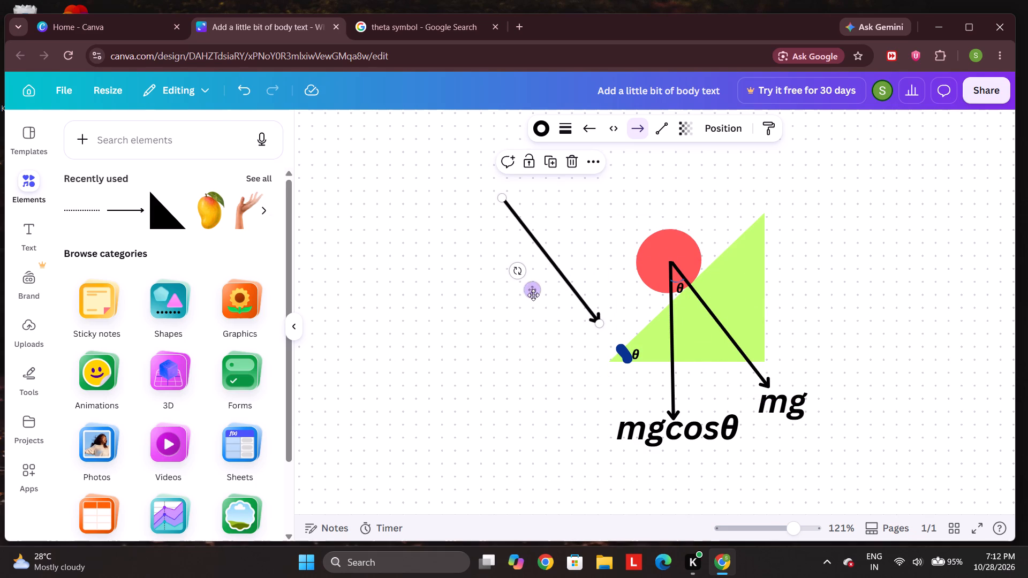
{"action": "left_click_drag", "start_coordinate": [520, 275], "coordinate": [345, 234]}
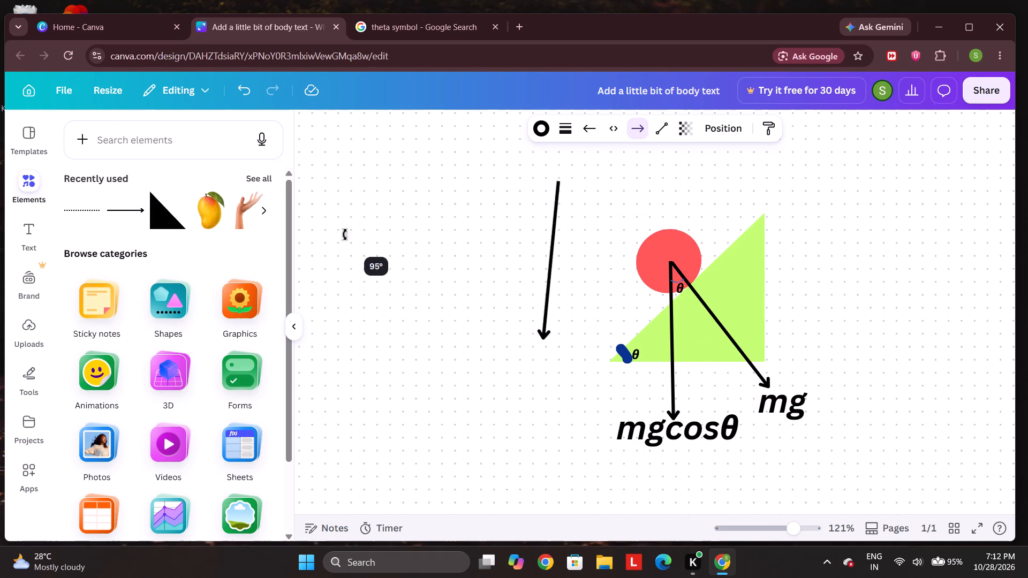
{"action": "left_click_drag", "start_coordinate": [345, 234], "coordinate": [475, 100]}
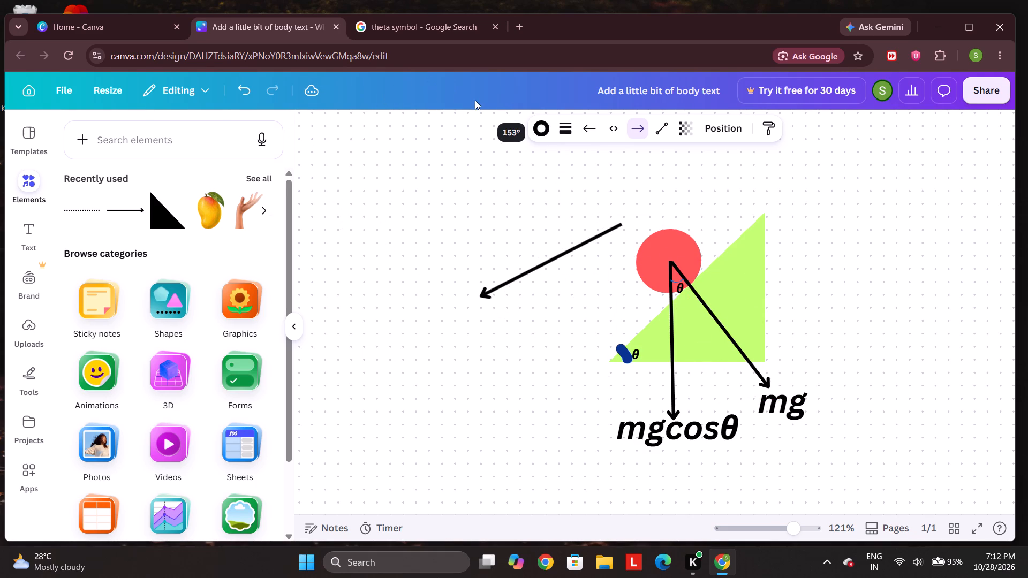
{"action": "left_click_drag", "start_coordinate": [475, 100], "coordinate": [473, 104]}
{"action": "left_click_drag", "start_coordinate": [542, 263], "coordinate": [593, 318]}
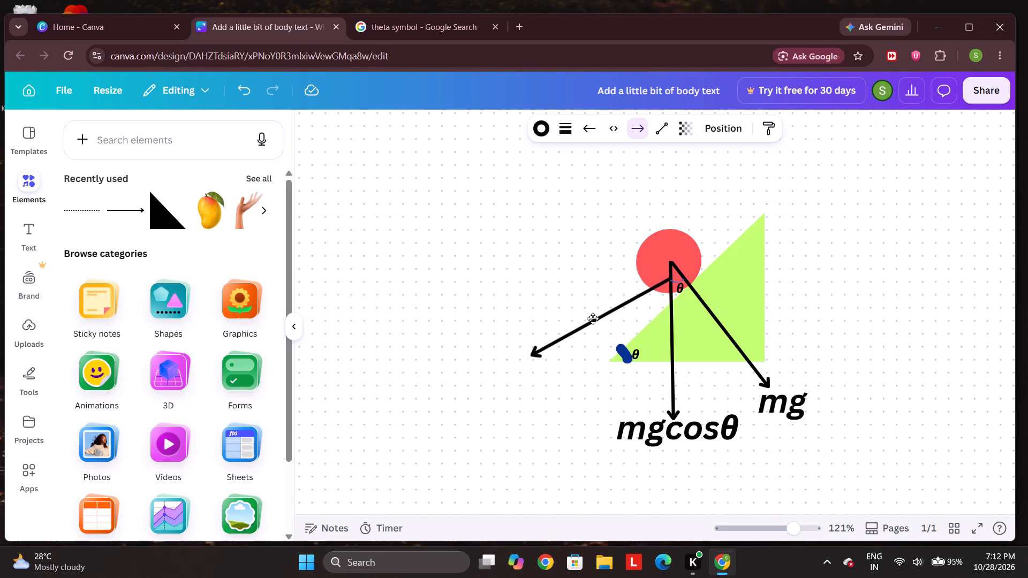
{"action": "left_click_drag", "start_coordinate": [593, 318], "coordinate": [593, 305]}
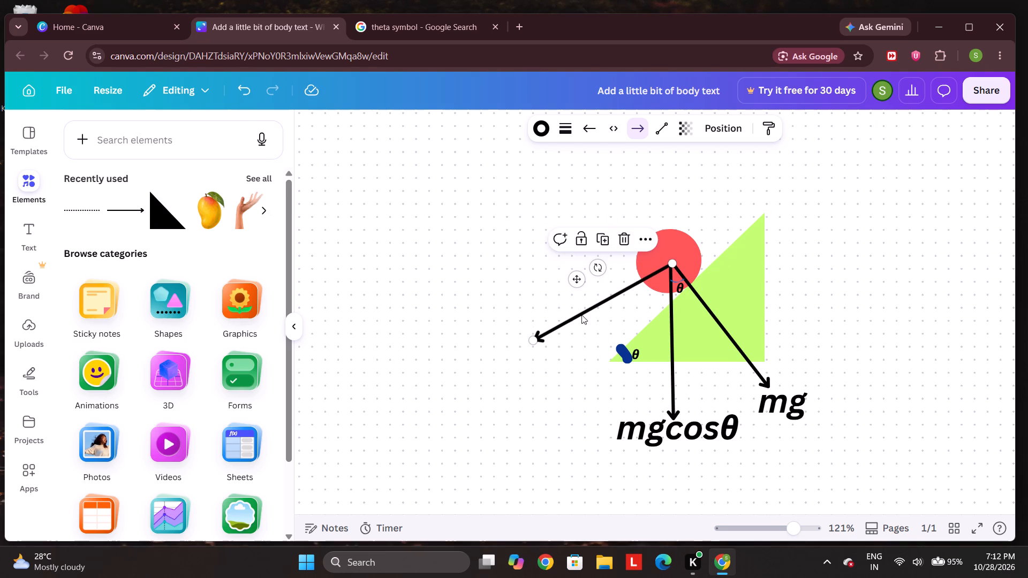
Adjust the new down-left arrow's tip, shortening it to about 175 at an angle of about 140°.
{"action": "left_click_drag", "start_coordinate": [533, 343], "coordinate": [537, 346]}
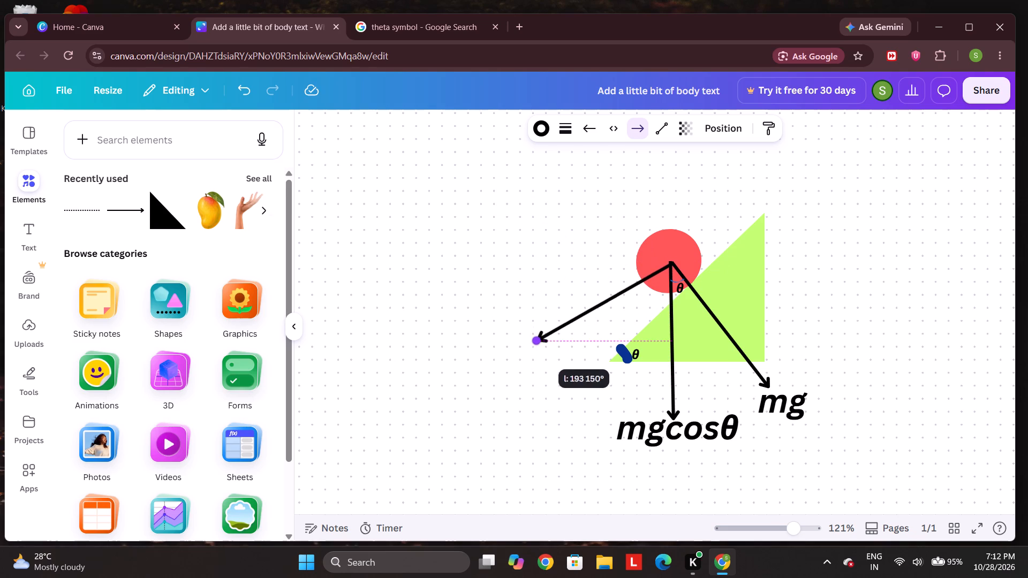
{"action": "left_click_drag", "start_coordinate": [537, 346], "coordinate": [545, 353]}
{"action": "left_click", "coordinate": [580, 328]}
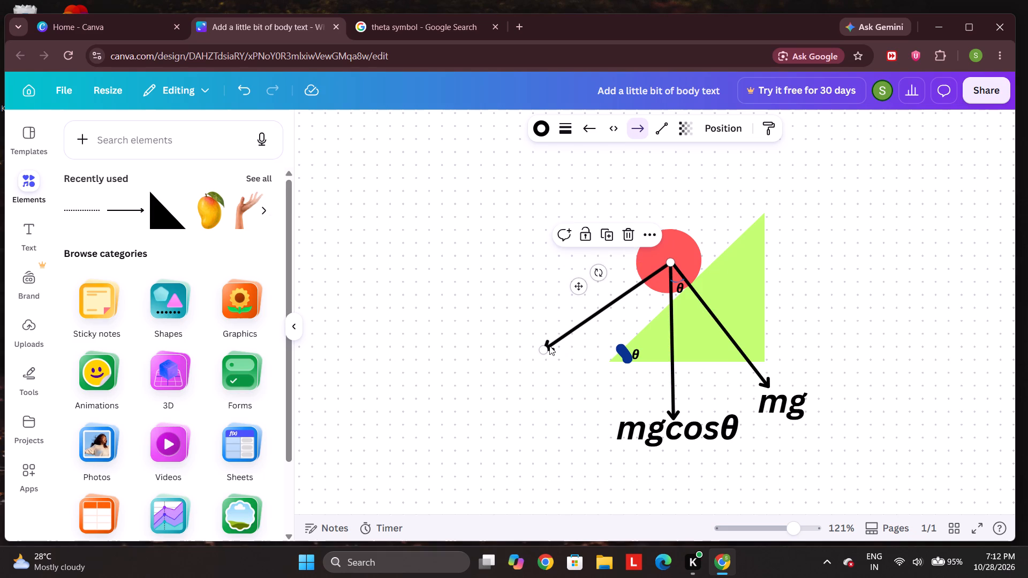
{"action": "left_click_drag", "start_coordinate": [546, 347], "coordinate": [563, 352]}
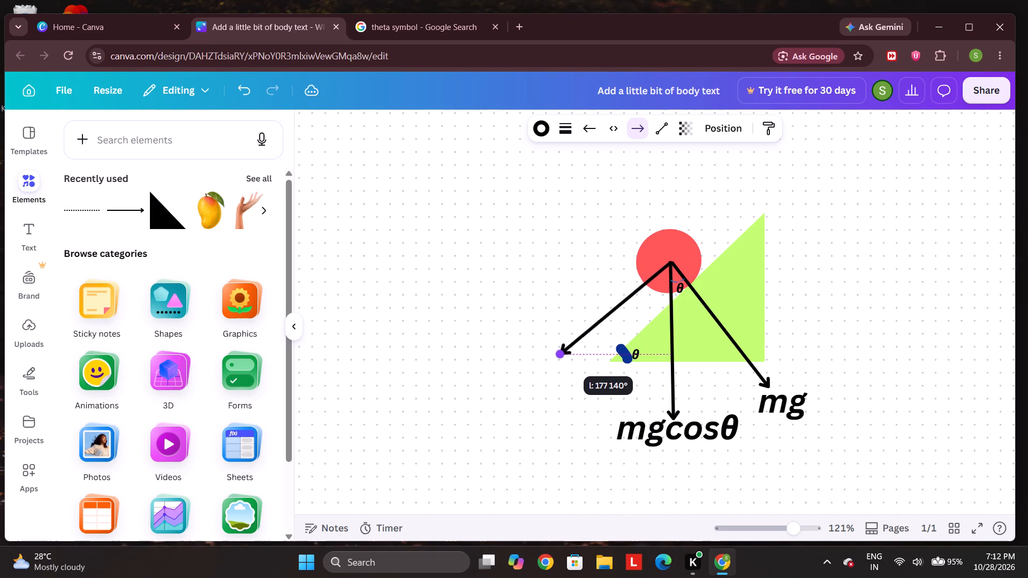
{"action": "left_click_drag", "start_coordinate": [563, 352], "coordinate": [566, 353]}
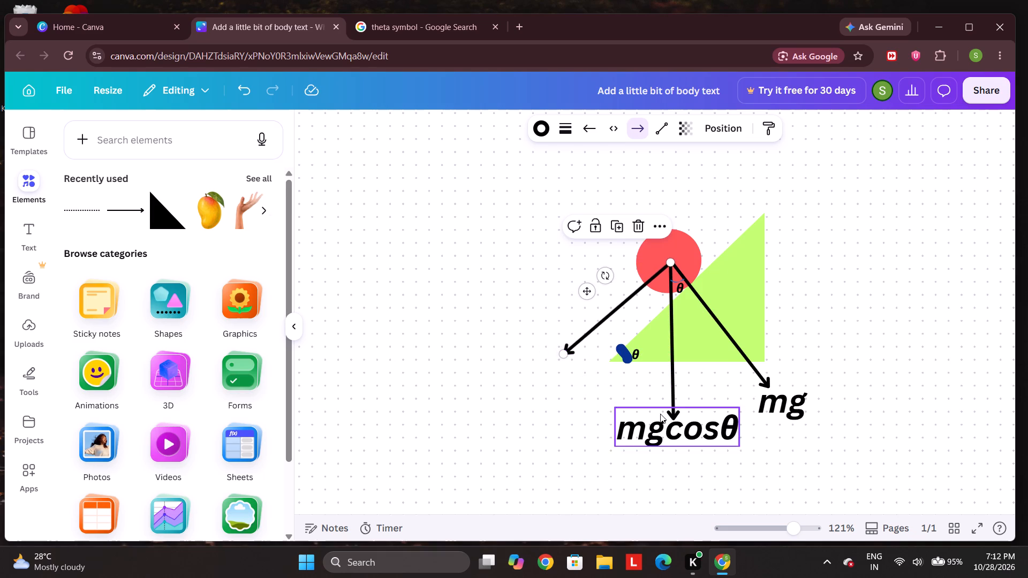
Duplicate the mgcosθ label, place the copy at the down-left arrow's tip, and change its text to mgsinθ.
{"action": "left_click", "coordinate": [678, 433]}
{"action": "left_click", "coordinate": [676, 383]}
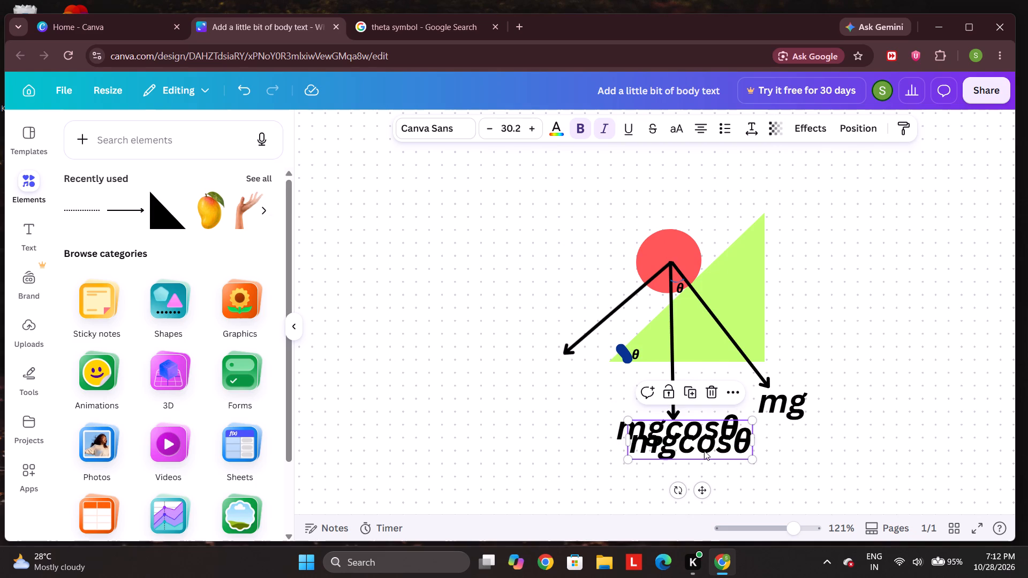
{"action": "left_click_drag", "start_coordinate": [704, 451], "coordinate": [669, 476]}
{"action": "left_click_drag", "start_coordinate": [529, 440], "coordinate": [526, 431]}
{"action": "left_click_drag", "start_coordinate": [627, 475], "coordinate": [524, 379]}
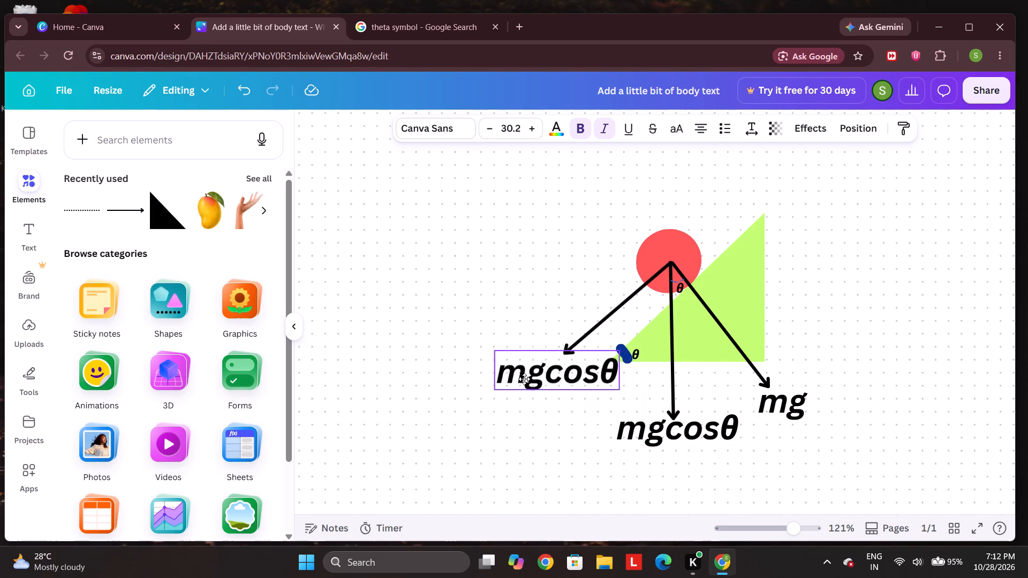
{"action": "left_click_drag", "start_coordinate": [524, 379], "coordinate": [515, 376]}
{"action": "left_click", "coordinate": [586, 375]}
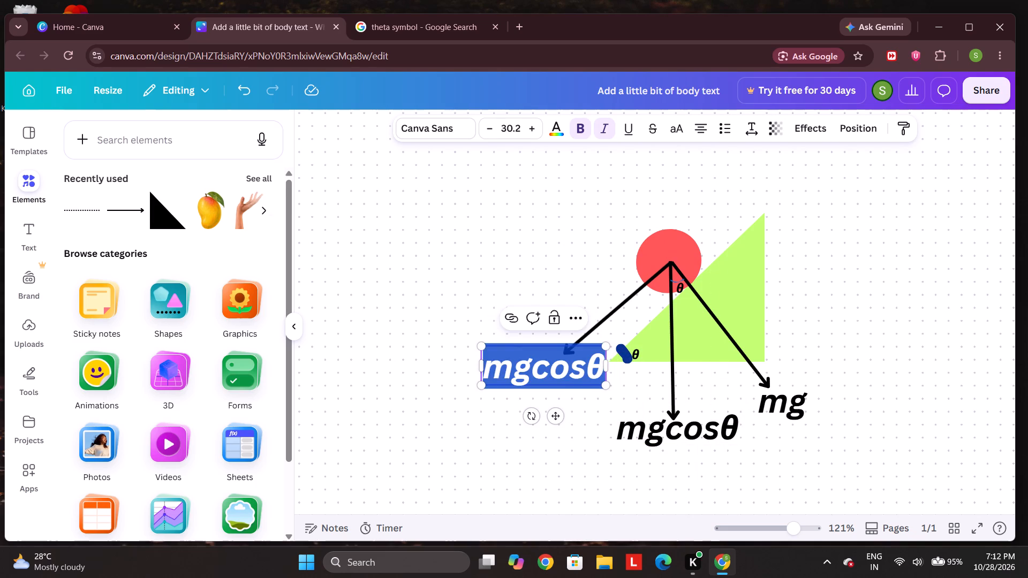
{"action": "left_click", "coordinate": [589, 375]}
{"action": "key", "text": "BackSpace"}
{"action": "key", "text": "BackSpace"}
{"action": "key", "text": "BackSpace"}
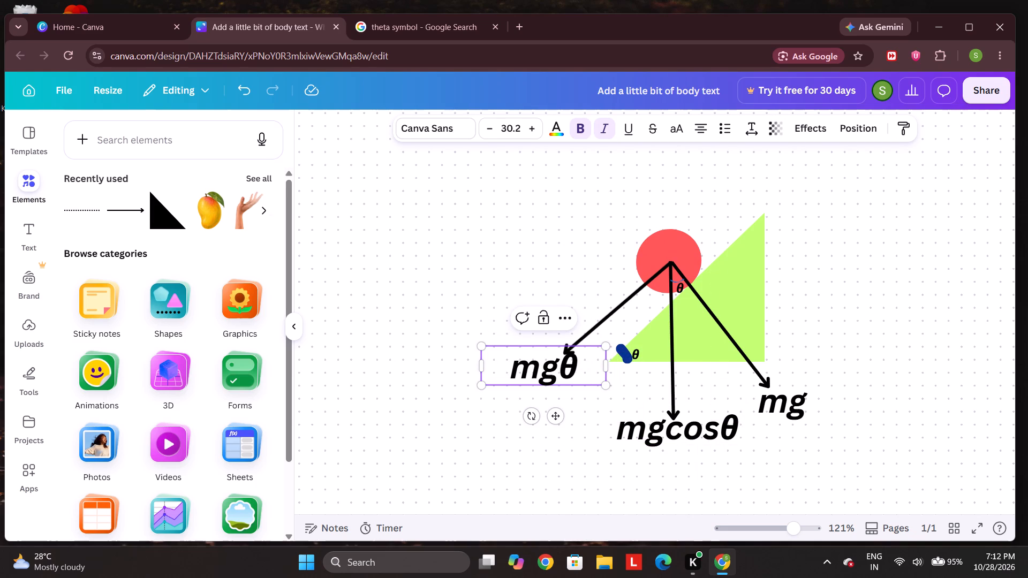
{"action": "type", "text": "sin"}
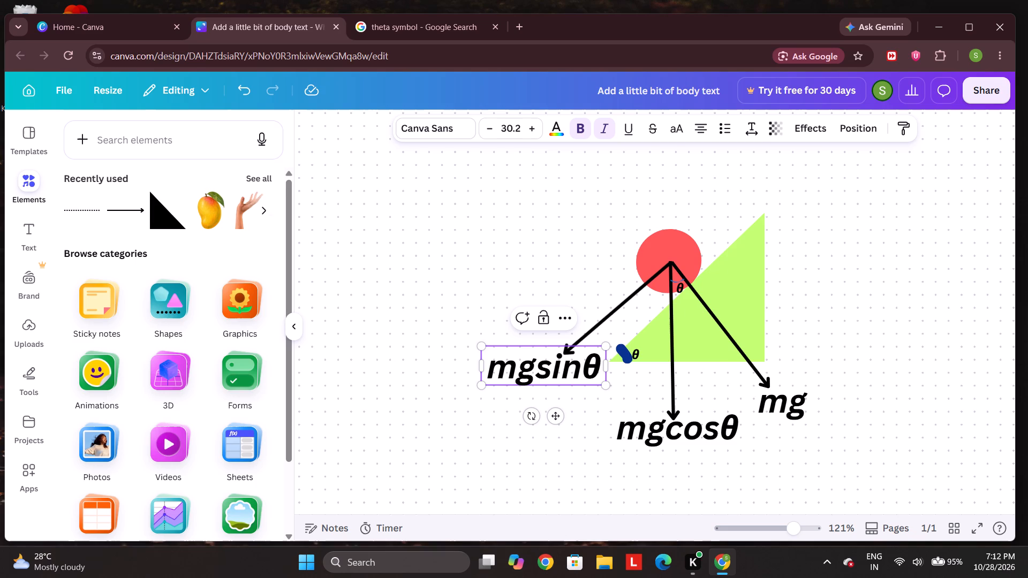
{"action": "left_click", "coordinate": [890, 287]}
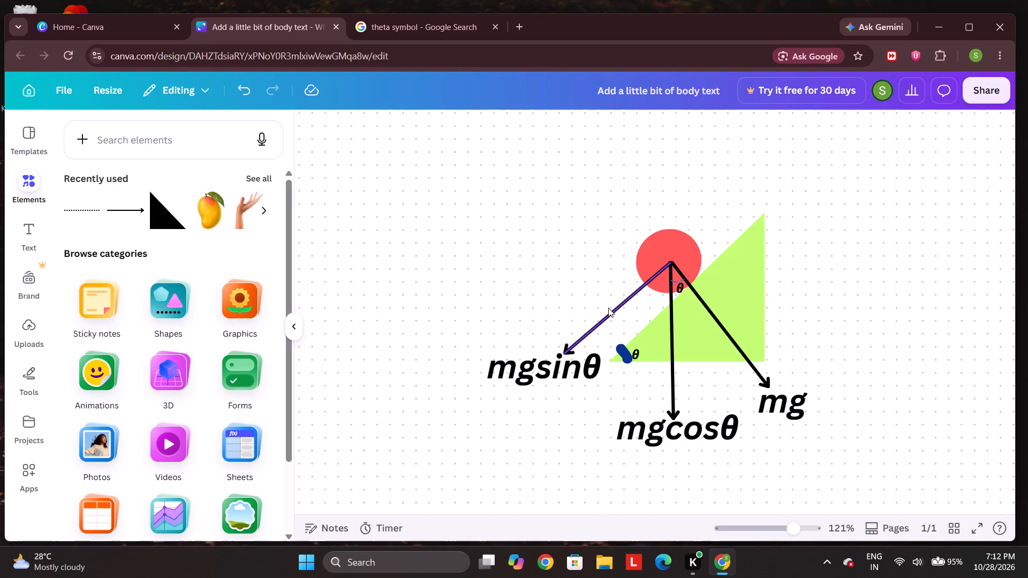
Duplicate the mgsinθ arrow, turn the copy to point up the incline, shorten it, and place it along the slope from the ball's edge.
{"action": "left_click", "coordinate": [622, 300]}
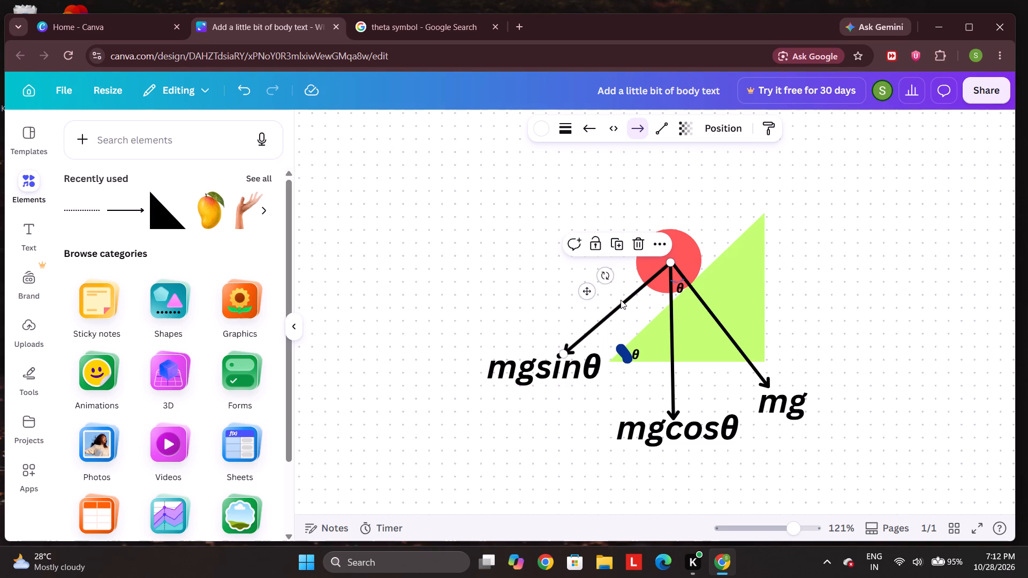
{"action": "left_click", "coordinate": [617, 228]}
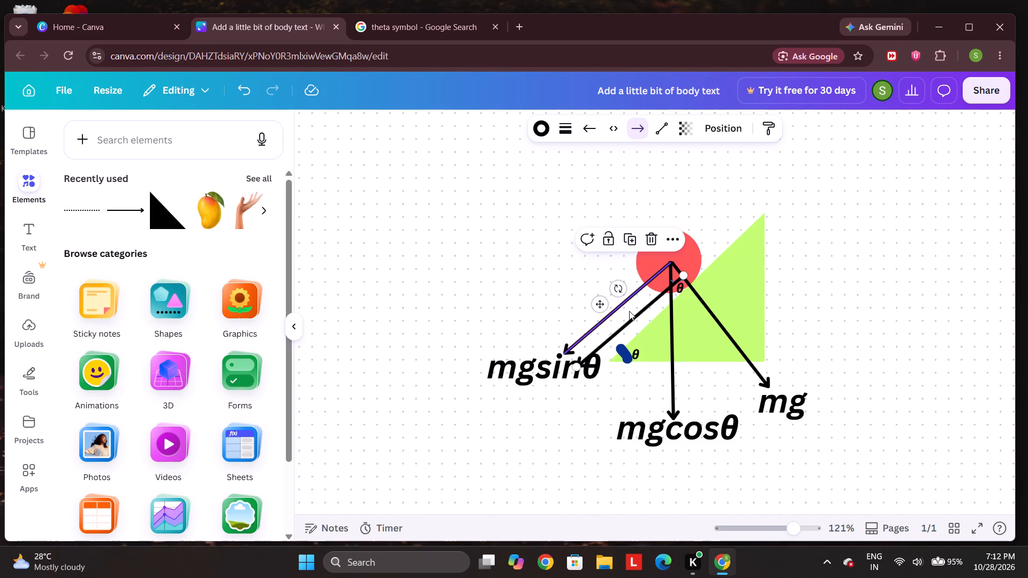
{"action": "left_click_drag", "start_coordinate": [634, 318], "coordinate": [514, 452]}
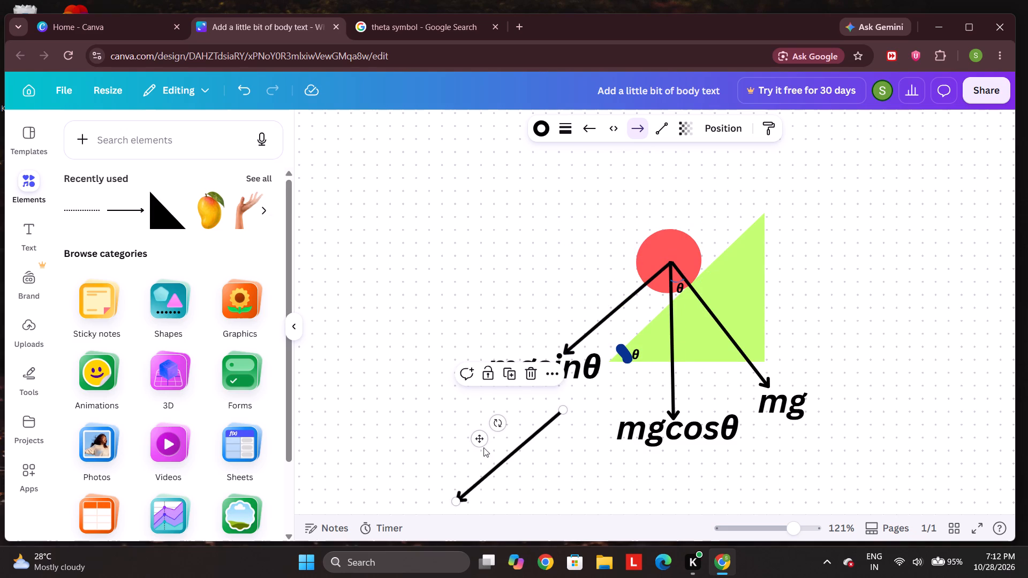
{"action": "left_click_drag", "start_coordinate": [495, 427], "coordinate": [673, 495]}
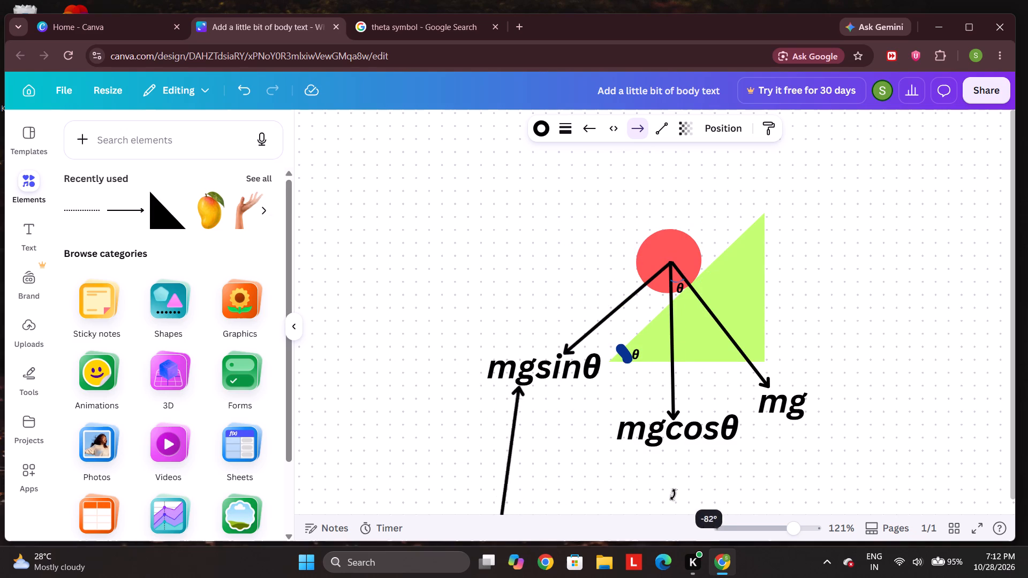
{"action": "left_click_drag", "start_coordinate": [673, 495], "coordinate": [573, 528]}
{"action": "left_click_drag", "start_coordinate": [510, 451], "coordinate": [762, 192]}
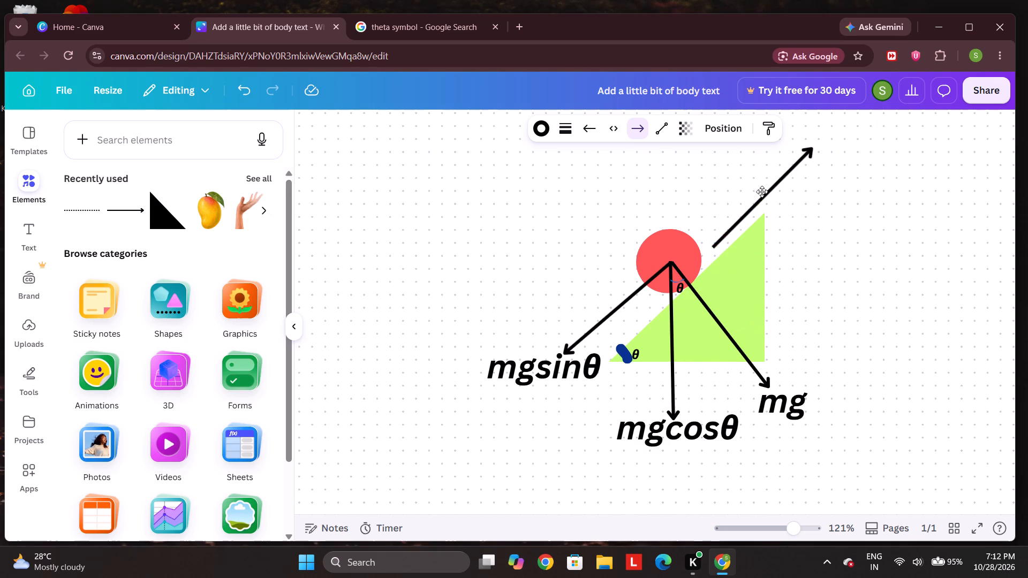
{"action": "left_click_drag", "start_coordinate": [762, 192], "coordinate": [806, 219]}
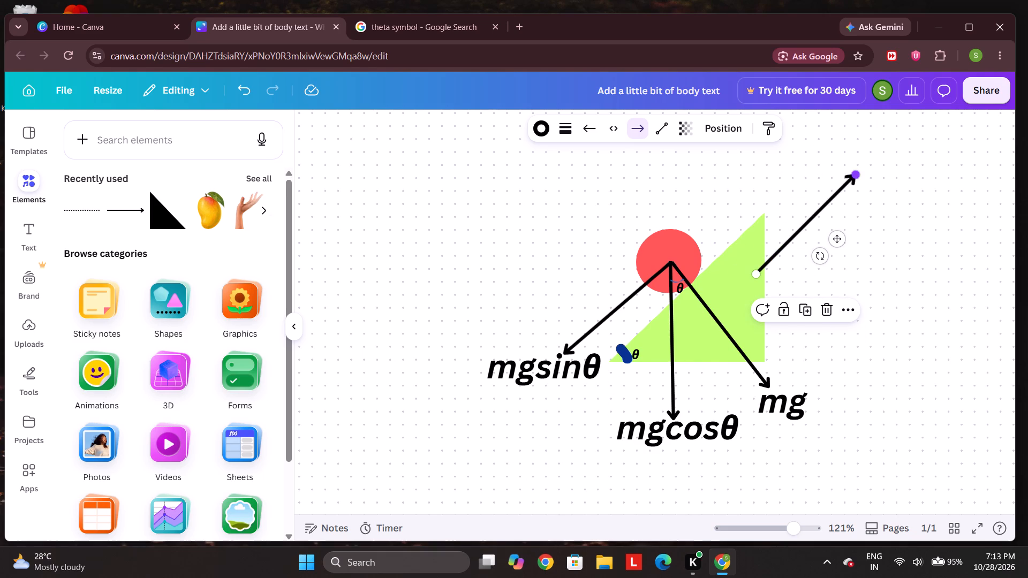
{"action": "left_click_drag", "start_coordinate": [853, 174], "coordinate": [827, 211]}
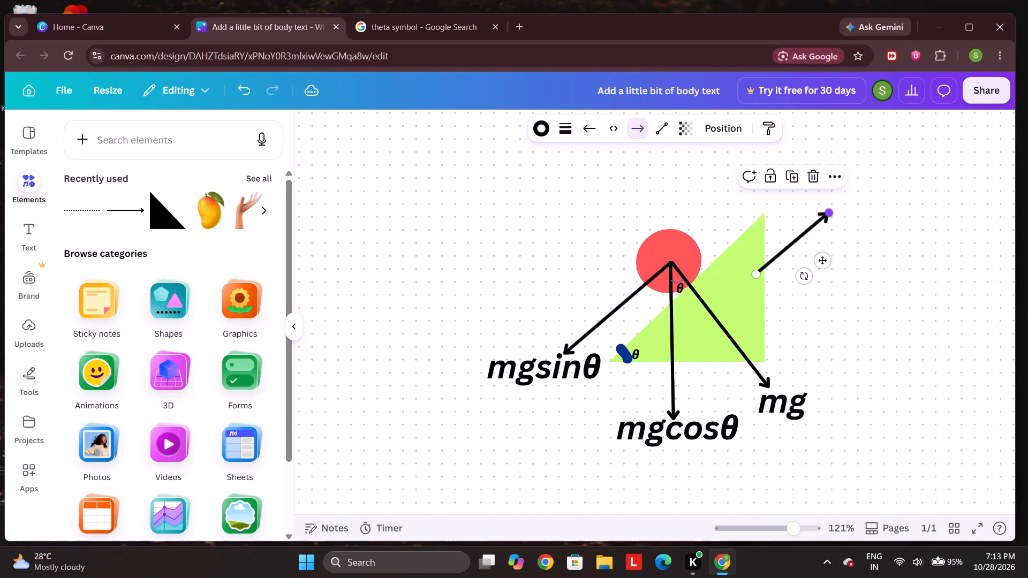
{"action": "left_click_drag", "start_coordinate": [799, 235], "coordinate": [742, 234]}
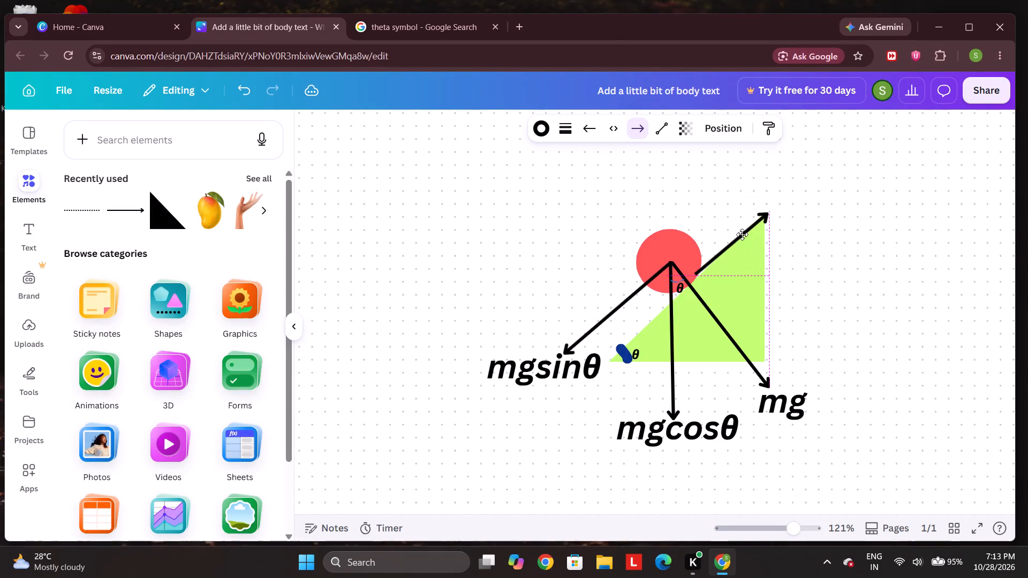
{"action": "left_click_drag", "start_coordinate": [742, 234], "coordinate": [737, 239]}
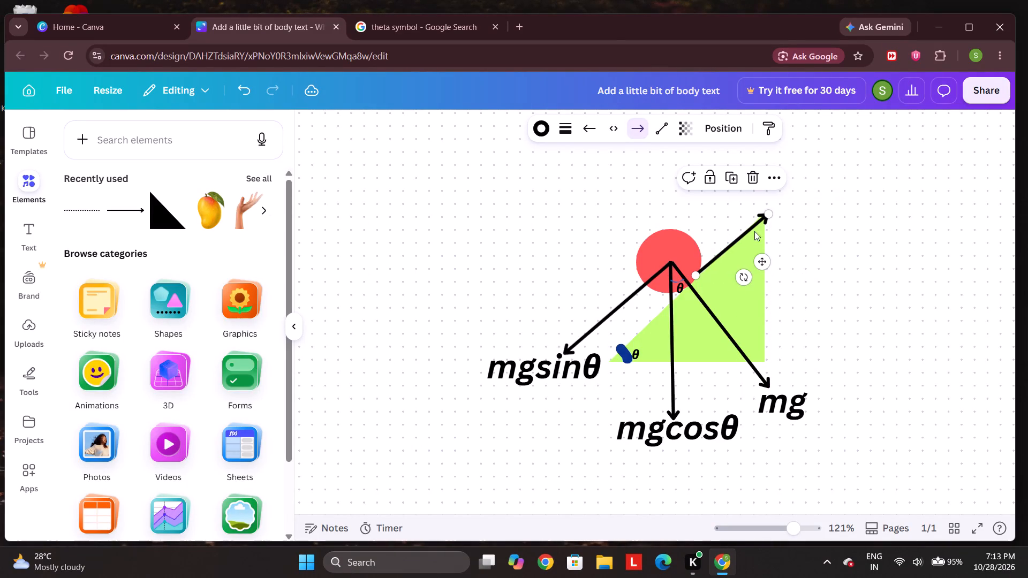
Adjust the tip of the up-slope arrow so it ends at the triangle's top corner.
{"action": "left_click_drag", "start_coordinate": [772, 217], "coordinate": [765, 214]}
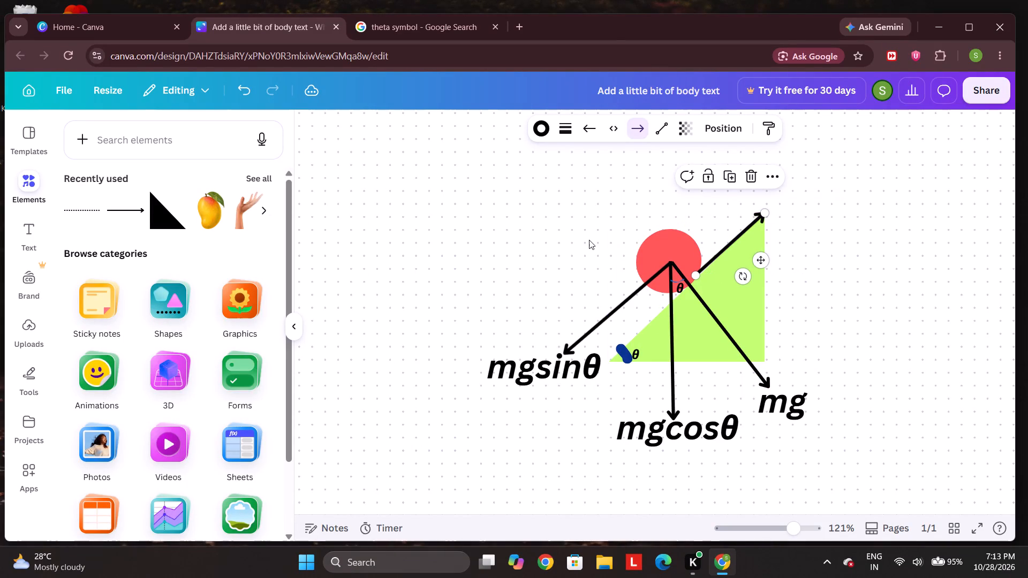
{"action": "left_click", "coordinate": [730, 240]}
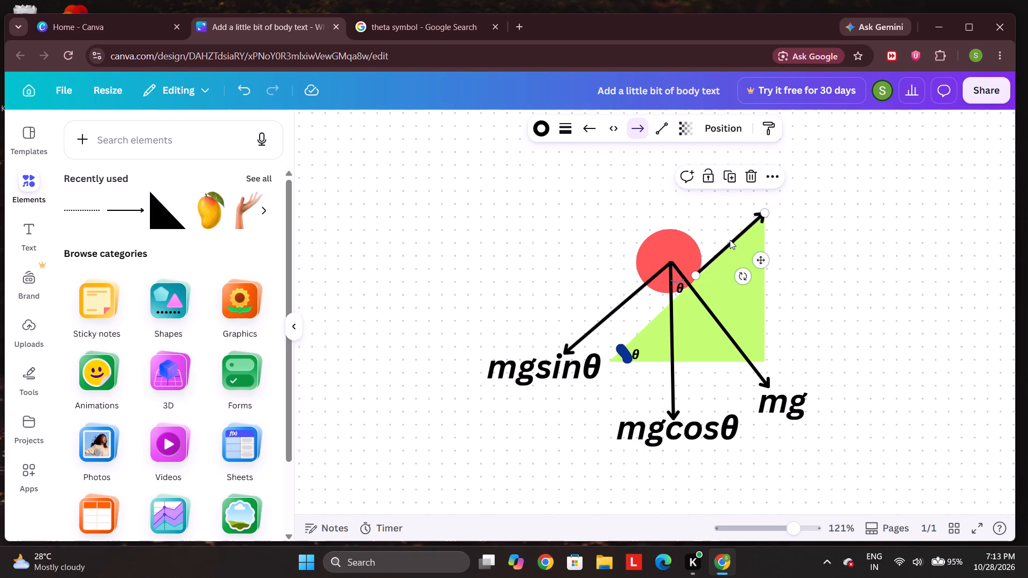
{"action": "left_click", "coordinate": [906, 322]}
Duplicate the up-slope arrow, turn the copy to point down-left parallel to the incline, and place it just up-left of the ball.
{"action": "left_click", "coordinate": [737, 238]}
{"action": "left_click", "coordinate": [730, 178]}
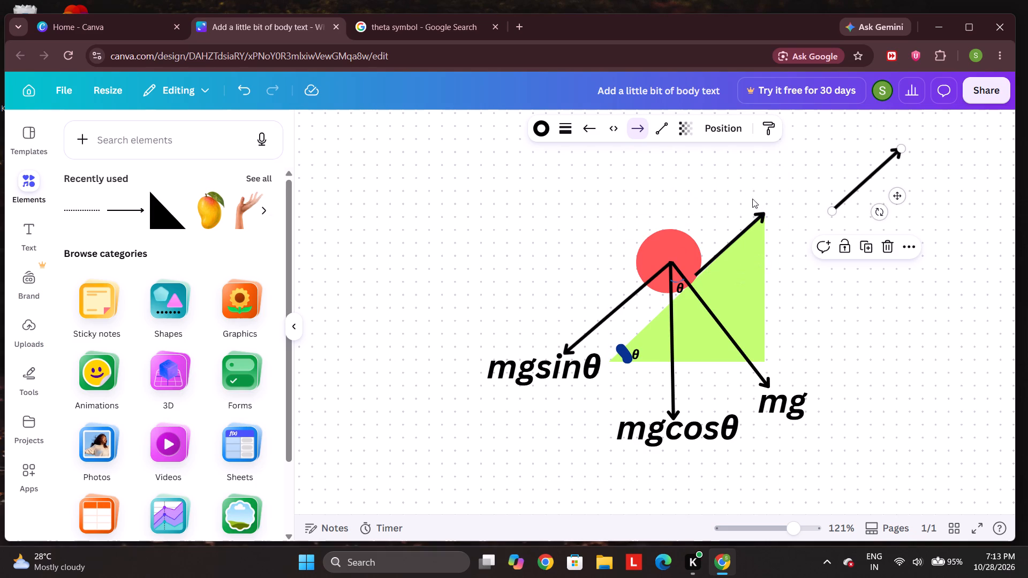
{"action": "left_click_drag", "start_coordinate": [859, 184], "coordinate": [613, 212]}
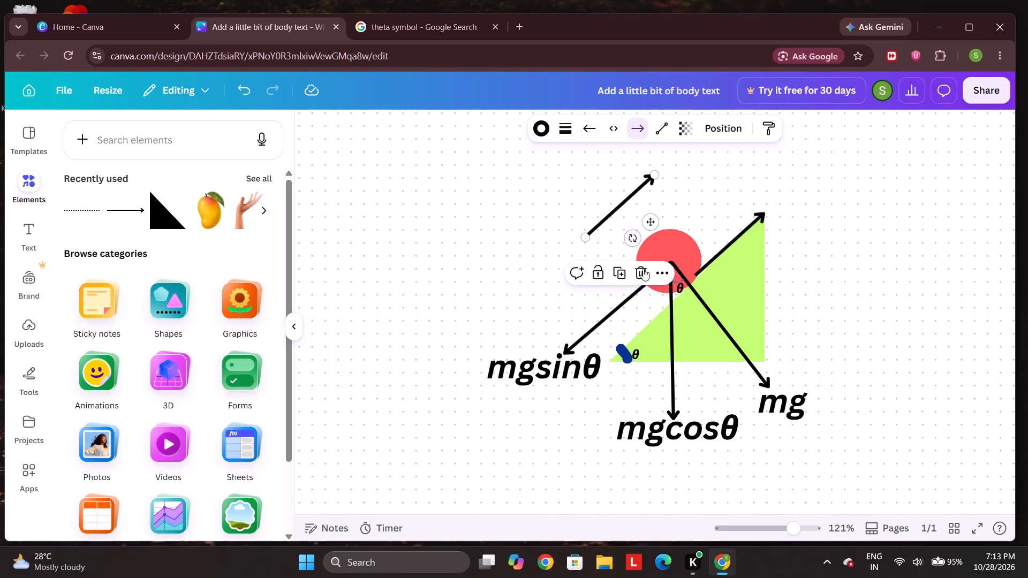
{"action": "left_click_drag", "start_coordinate": [638, 238], "coordinate": [640, 245]}
{"action": "left_click_drag", "start_coordinate": [640, 245], "coordinate": [557, 159]}
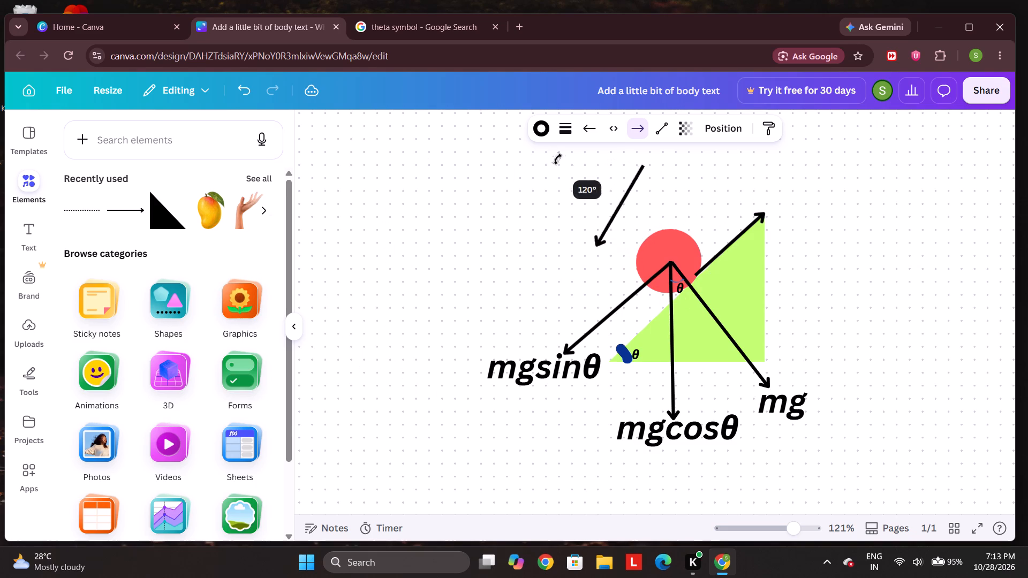
{"action": "left_click_drag", "start_coordinate": [557, 159], "coordinate": [602, 162]}
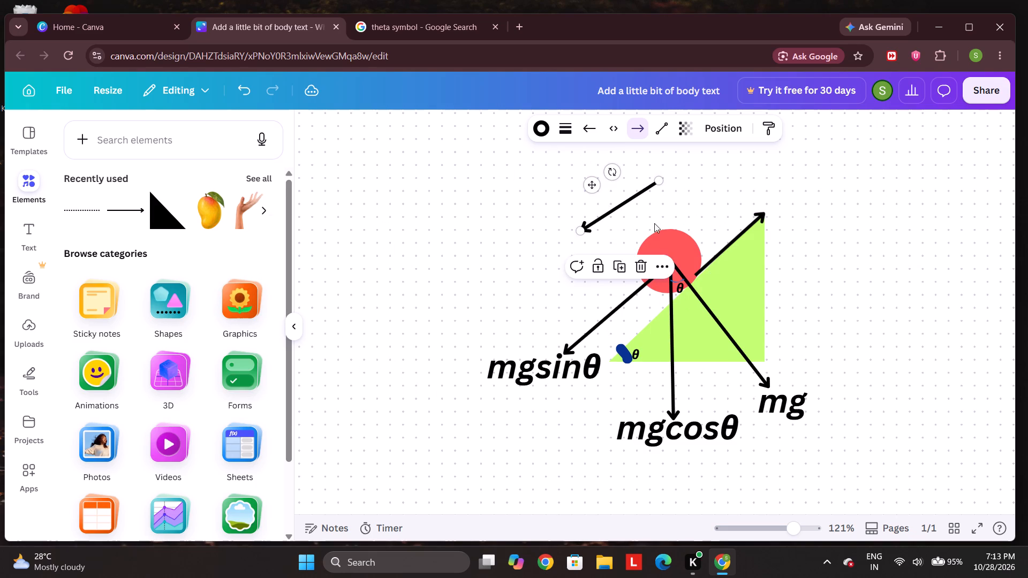
{"action": "left_click_drag", "start_coordinate": [619, 205], "coordinate": [604, 250]}
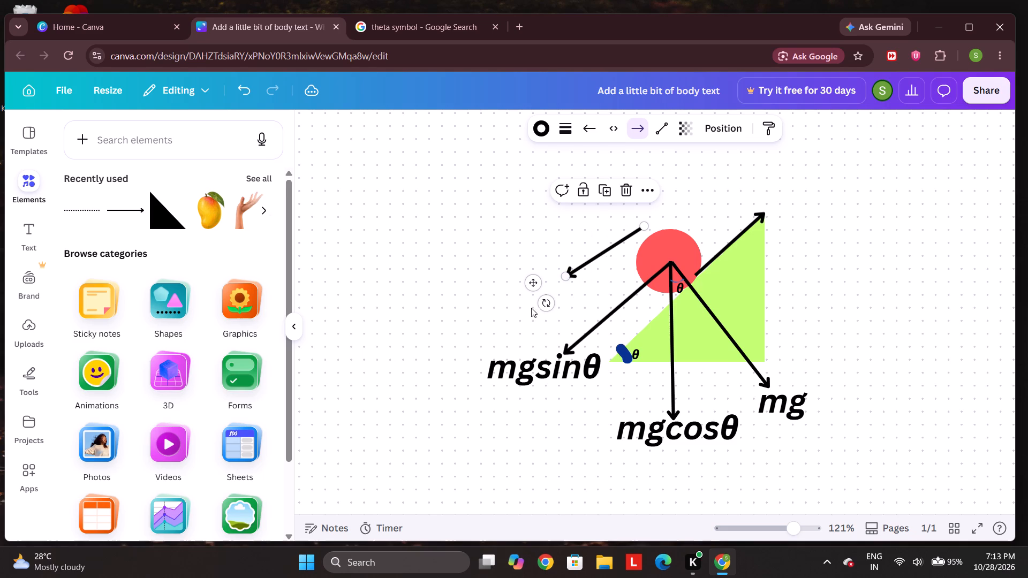
{"action": "left_click_drag", "start_coordinate": [542, 302], "coordinate": [546, 309]}
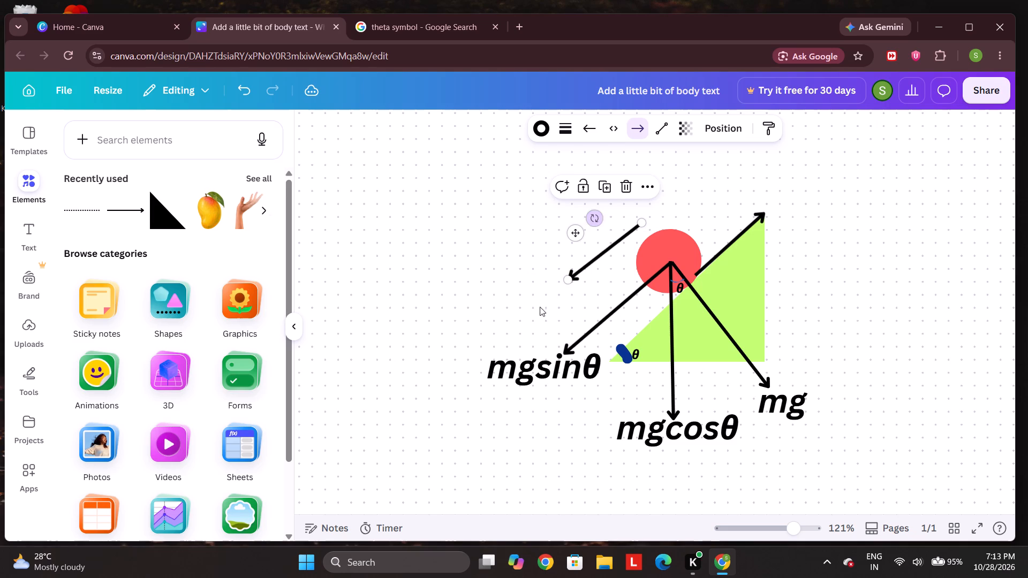
Add a body text label F in bold italic and place it at the tip of the short down-left arrow beside the ball.
{"action": "left_click", "coordinate": [36, 230]}
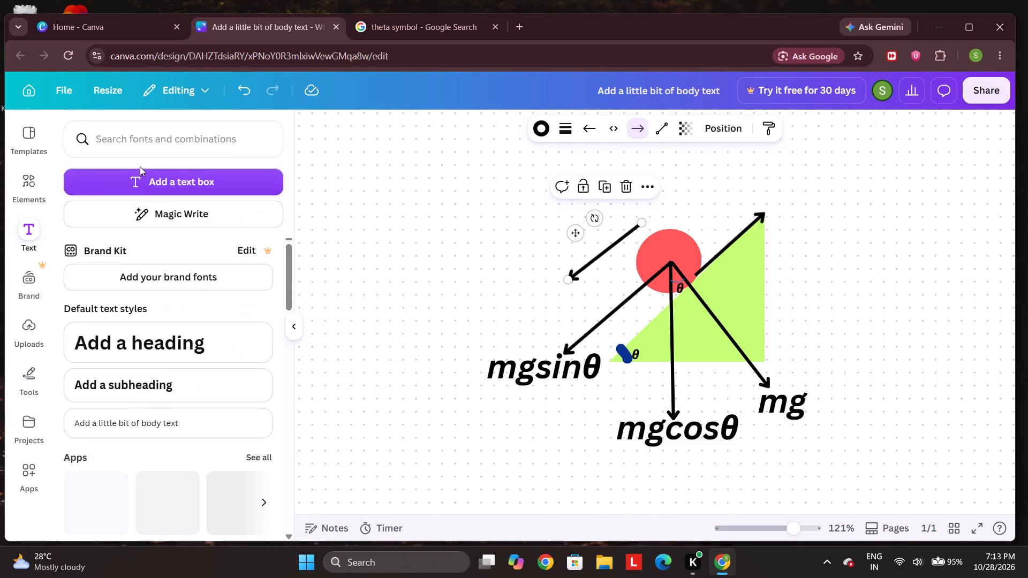
{"action": "left_click", "coordinate": [237, 417]}
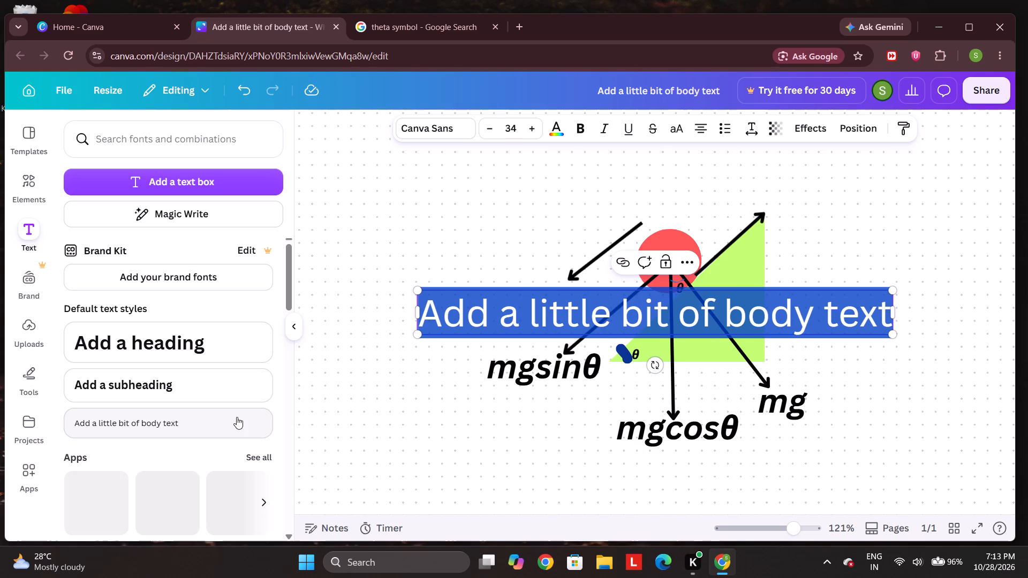
{"action": "key", "text": "f"}
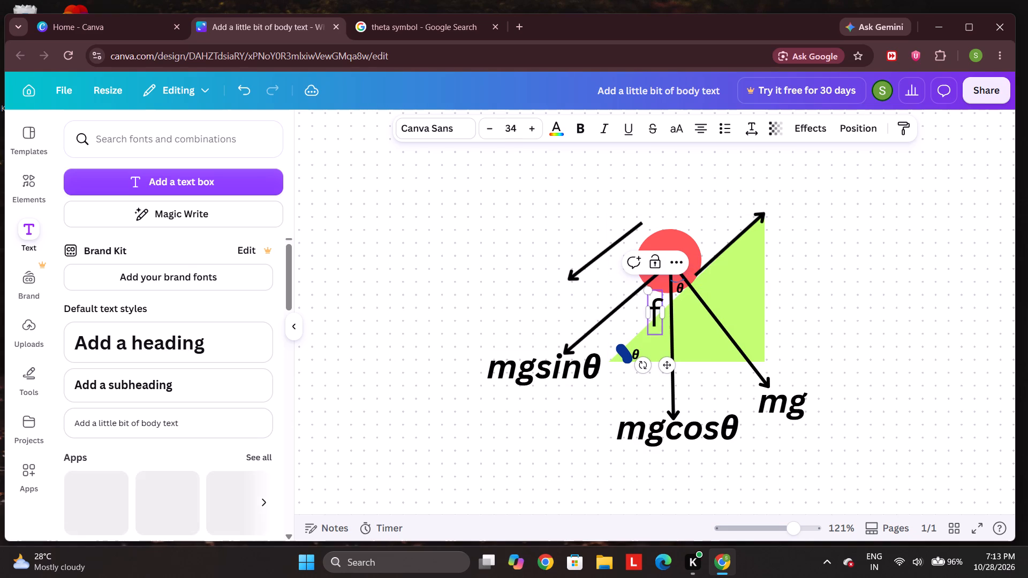
{"action": "key", "text": "BackSpace"}
{"action": "key", "text": "shift+f"}
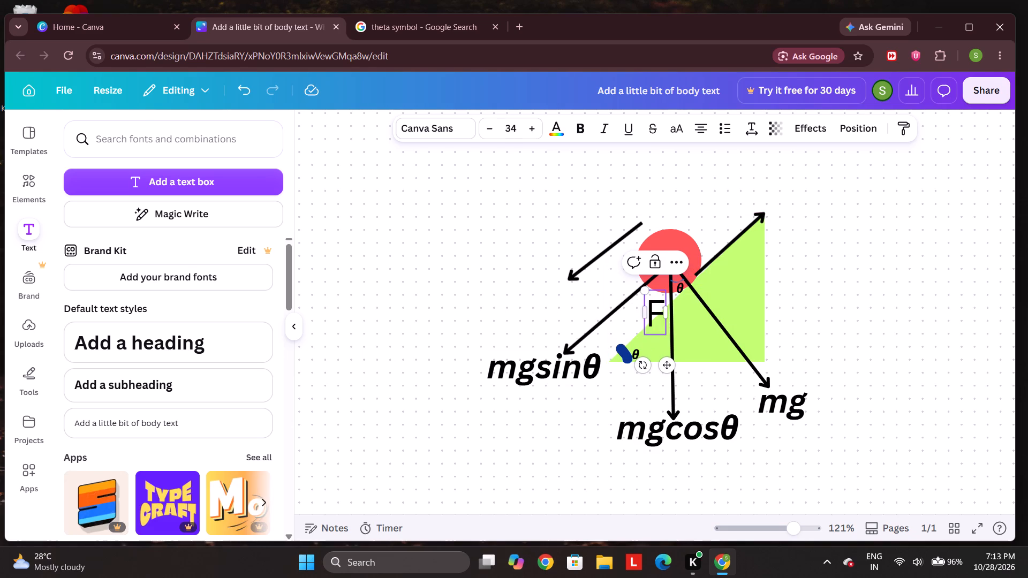
{"action": "left_click_drag", "start_coordinate": [649, 302], "coordinate": [668, 321]}
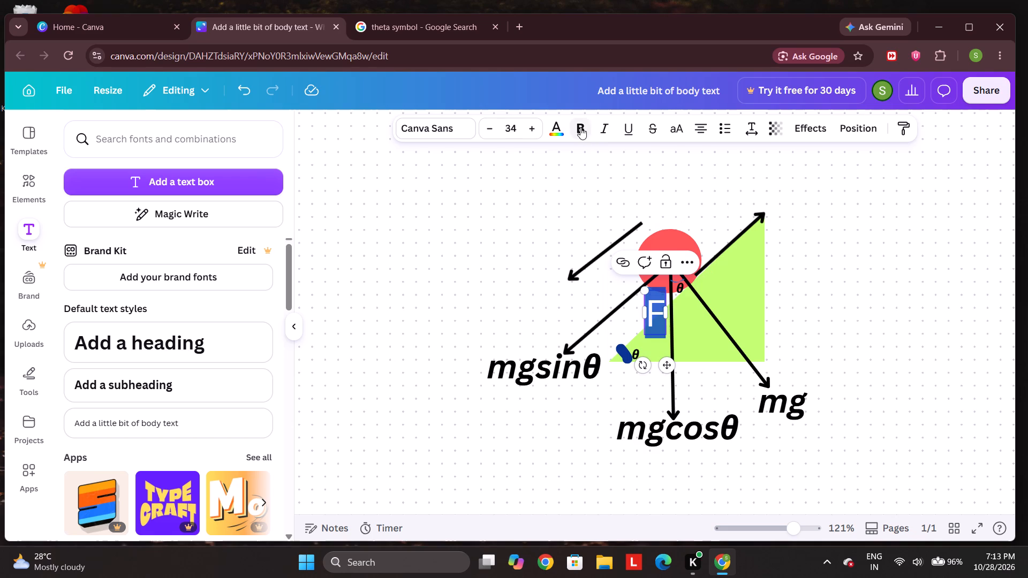
{"action": "left_click", "coordinate": [580, 127]}
{"action": "left_click", "coordinate": [599, 131]}
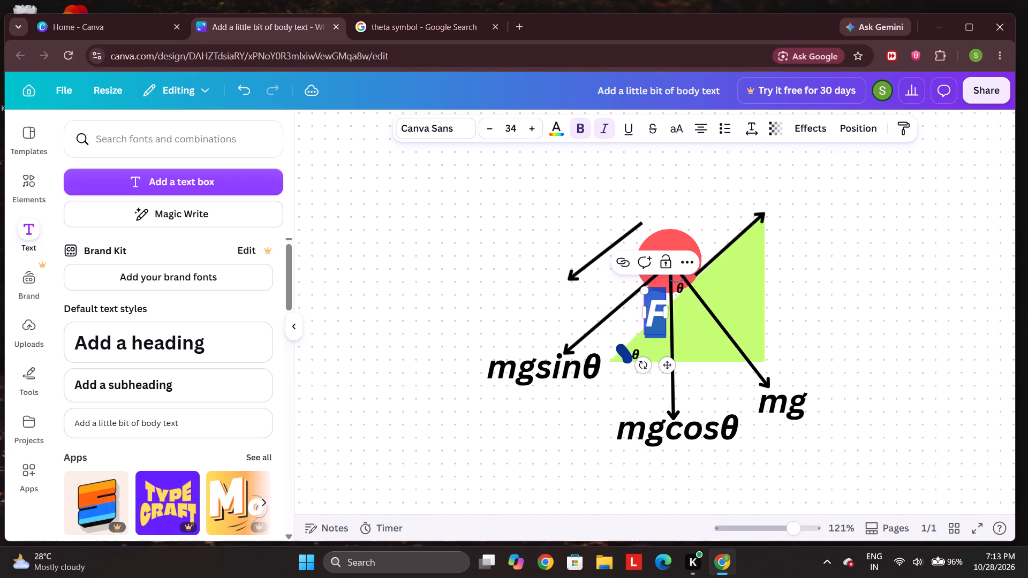
{"action": "left_click", "coordinate": [509, 317]}
{"action": "left_click_drag", "start_coordinate": [652, 316], "coordinate": [546, 295]}
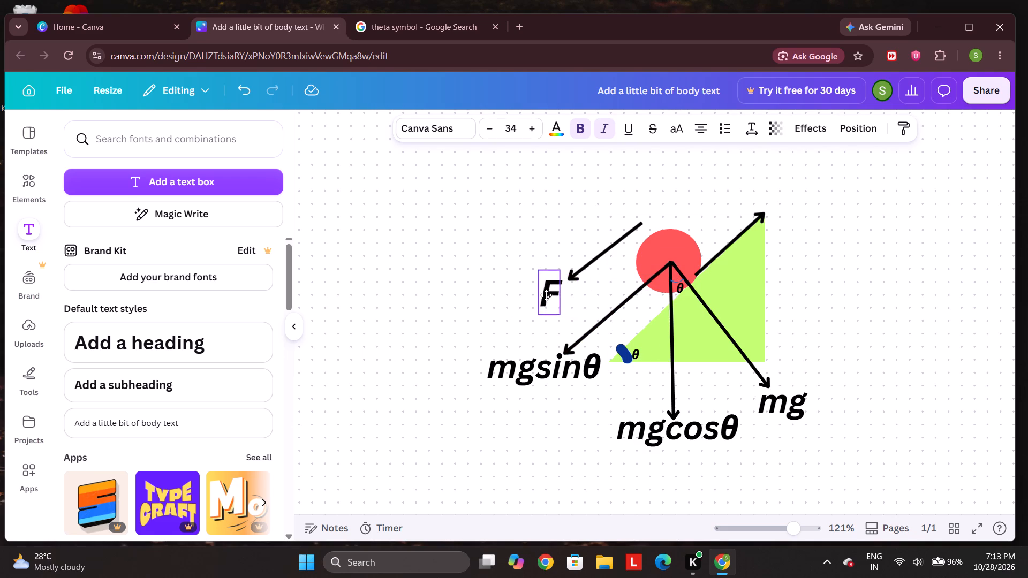
{"action": "left_click_drag", "start_coordinate": [546, 295], "coordinate": [547, 280]}
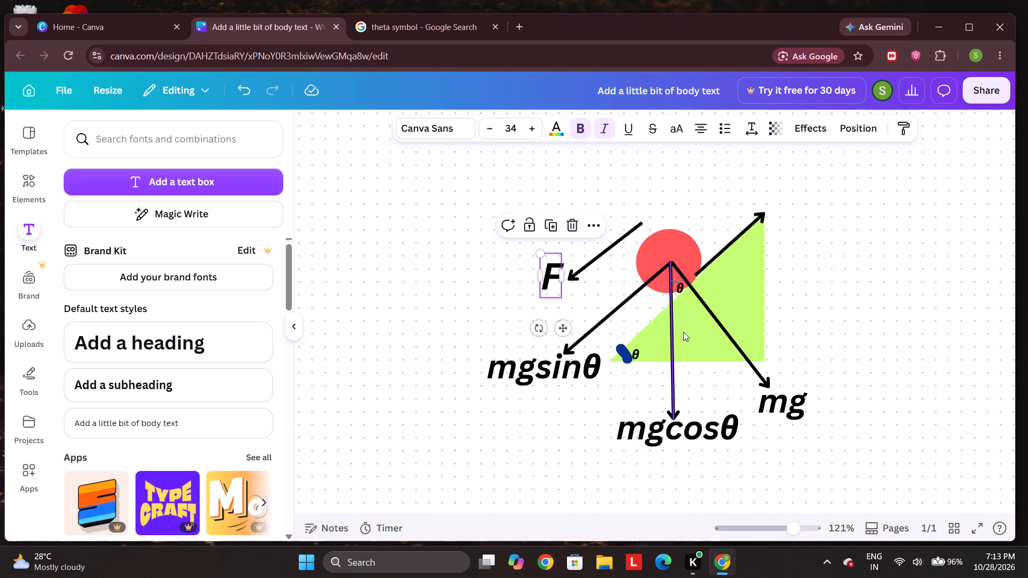
{"action": "left_click", "coordinate": [802, 208]}
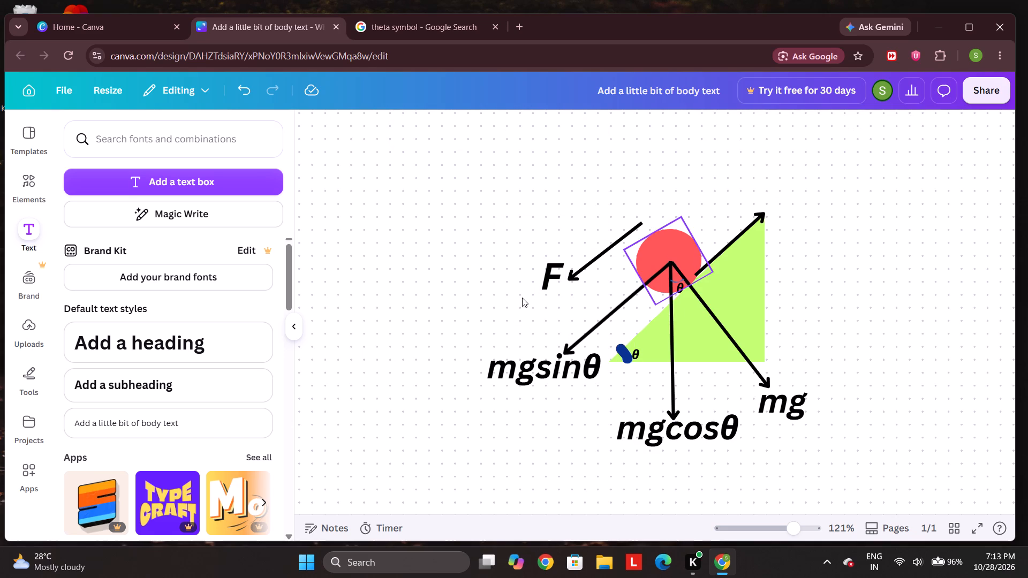
Duplicate the F label, place the copy at the up-slope arrow's tip, and change its text to f.
{"action": "left_click", "coordinate": [543, 288]}
{"action": "left_click", "coordinate": [550, 223]}
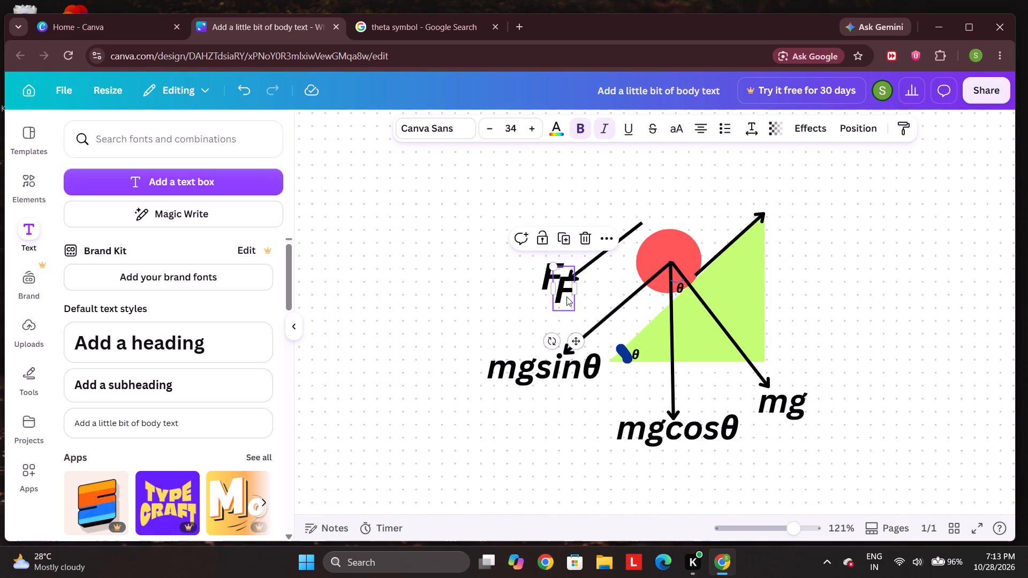
{"action": "left_click_drag", "start_coordinate": [566, 298], "coordinate": [799, 211]}
{"action": "left_click", "coordinate": [799, 211]}
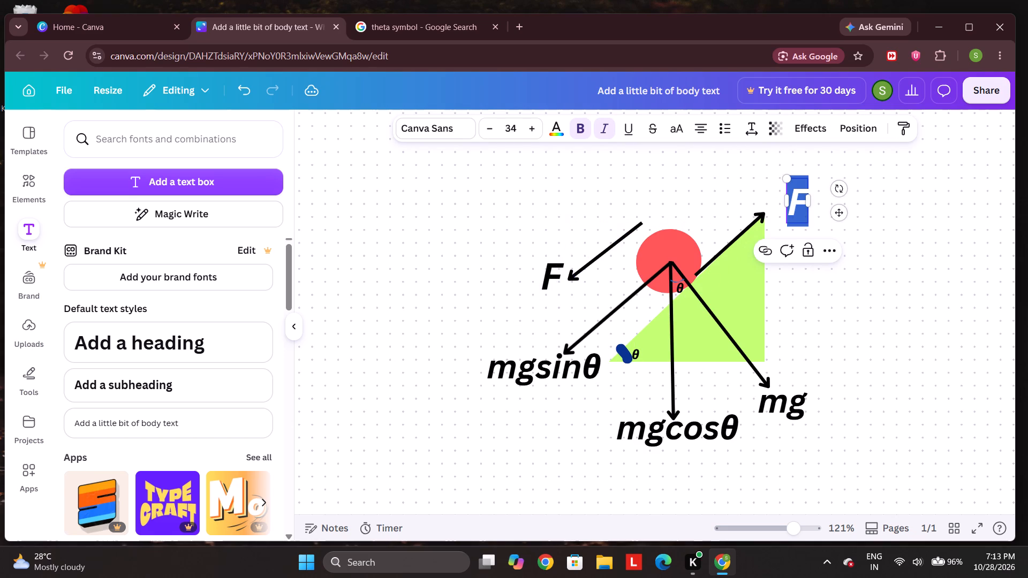
{"action": "key", "text": "f"}
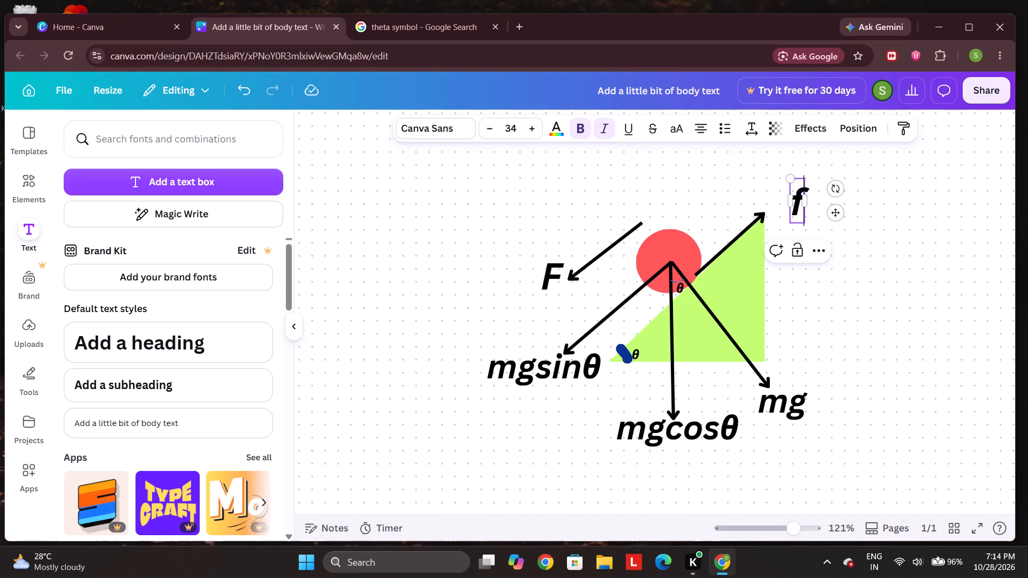
{"action": "left_click", "coordinate": [836, 273]}
{"action": "left_click_drag", "start_coordinate": [804, 207], "coordinate": [780, 206]}
{"action": "left_click", "coordinate": [866, 251]}
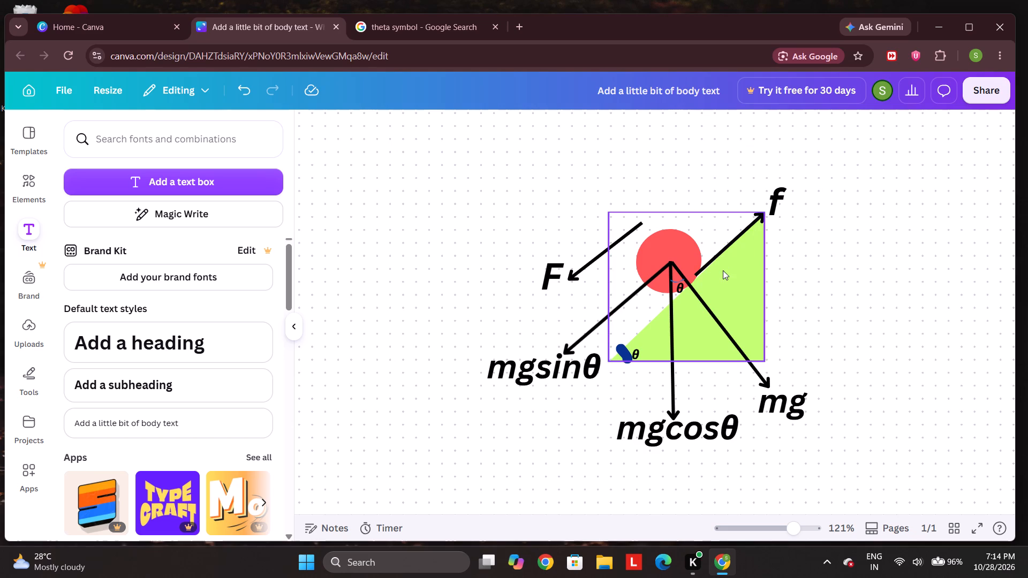
Duplicate the up-slope arrow, rotate the copy to point upward and slightly left, and start it at the ball's centre.
{"action": "left_click", "coordinate": [739, 232]}
{"action": "left_click", "coordinate": [728, 185]}
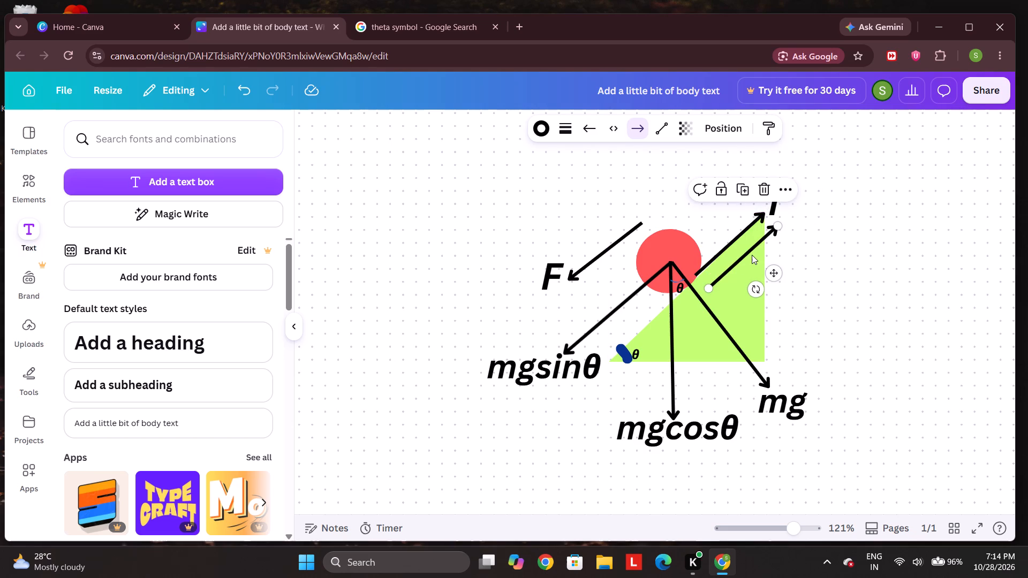
{"action": "left_click_drag", "start_coordinate": [749, 253], "coordinate": [698, 221]}
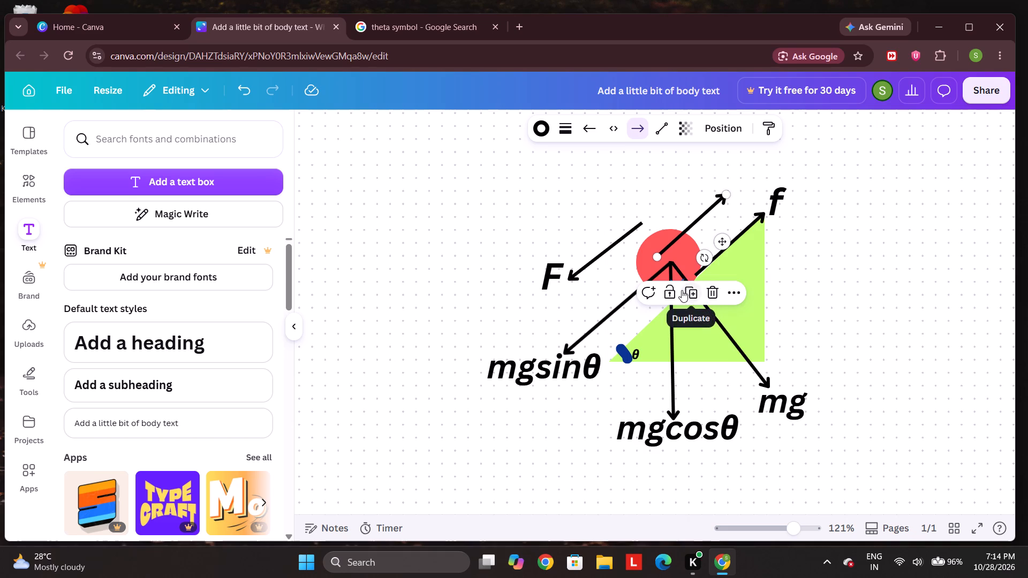
{"action": "left_click_drag", "start_coordinate": [707, 257], "coordinate": [791, 200]}
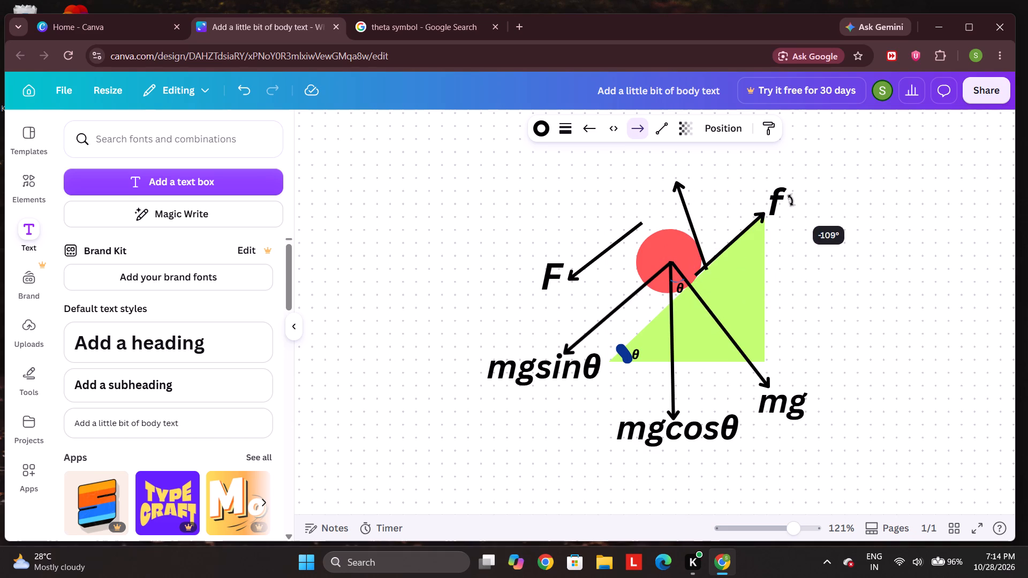
{"action": "left_click_drag", "start_coordinate": [791, 200], "coordinate": [744, 231]}
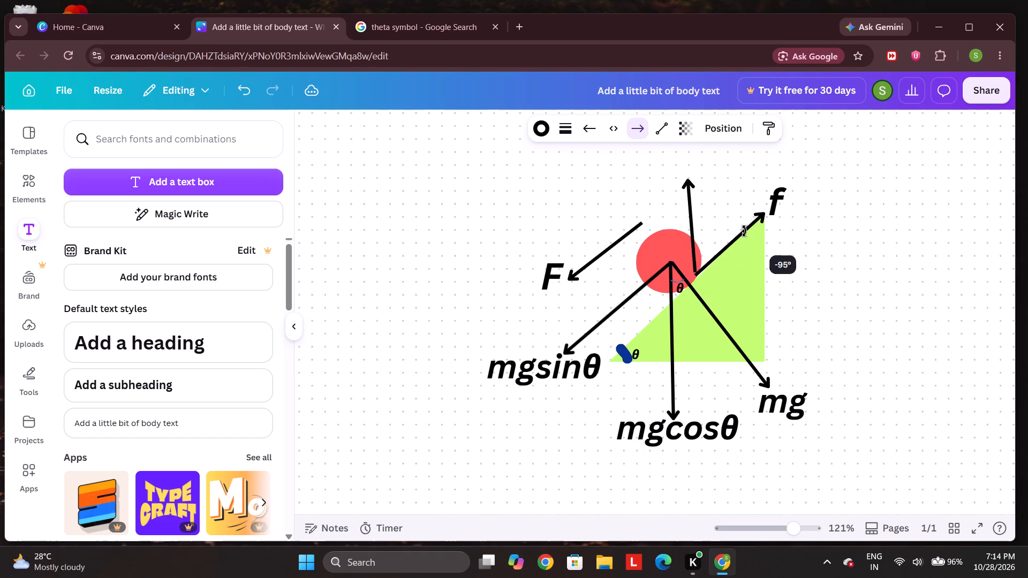
{"action": "left_click_drag", "start_coordinate": [744, 231], "coordinate": [722, 229]}
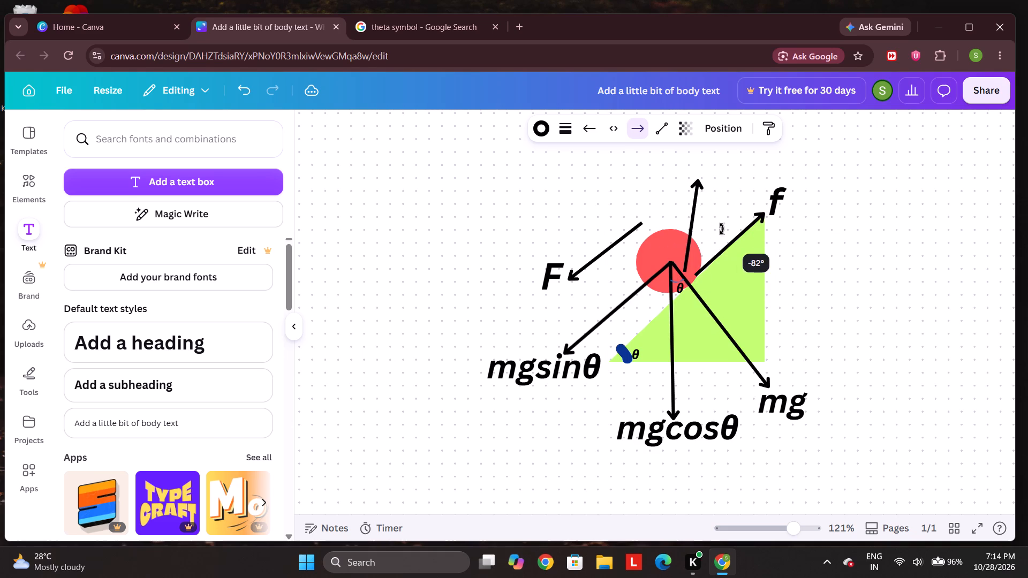
{"action": "left_click_drag", "start_coordinate": [722, 229], "coordinate": [742, 202]}
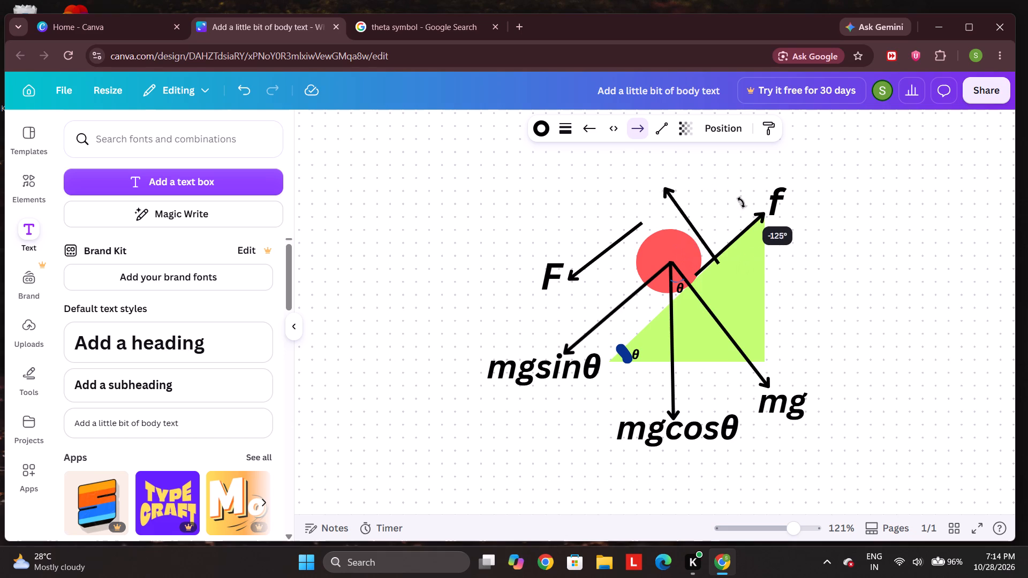
{"action": "left_click_drag", "start_coordinate": [742, 202], "coordinate": [731, 191]}
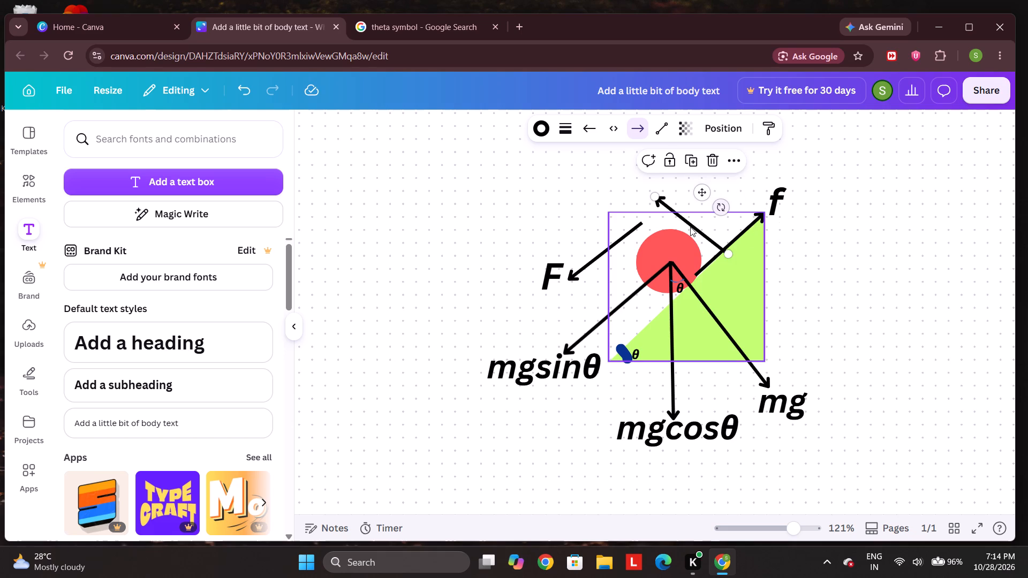
{"action": "left_click_drag", "start_coordinate": [690, 224], "coordinate": [636, 229]}
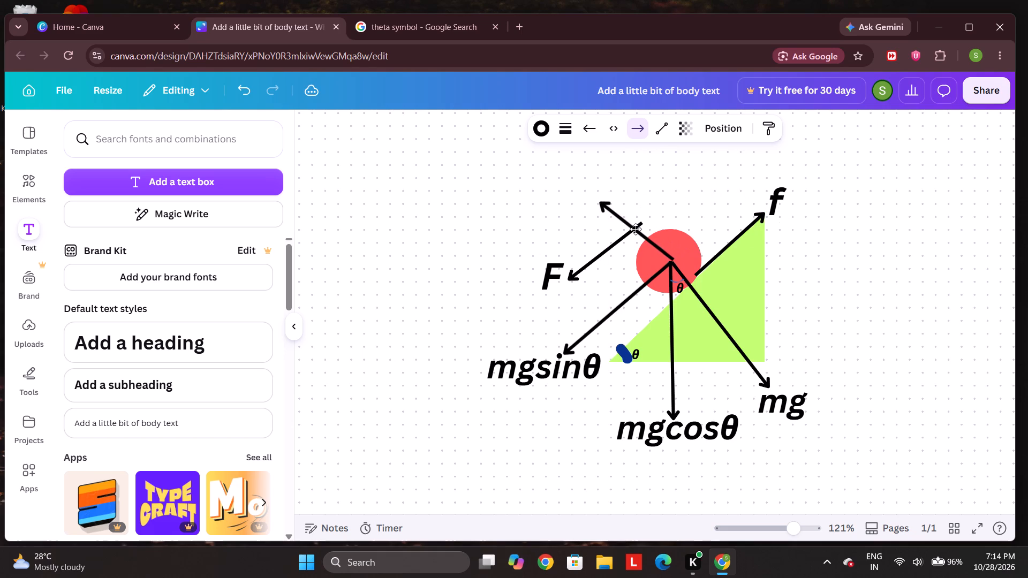
{"action": "left_click_drag", "start_coordinate": [636, 229], "coordinate": [637, 233]}
{"action": "left_click_drag", "start_coordinate": [637, 233], "coordinate": [641, 200]}
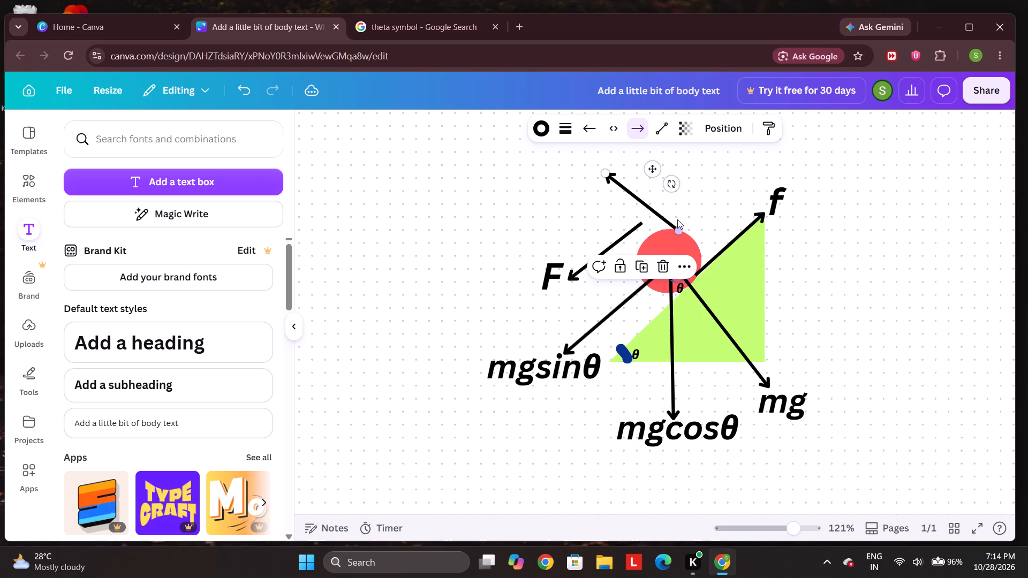
{"action": "left_click_drag", "start_coordinate": [673, 184], "coordinate": [686, 209]}
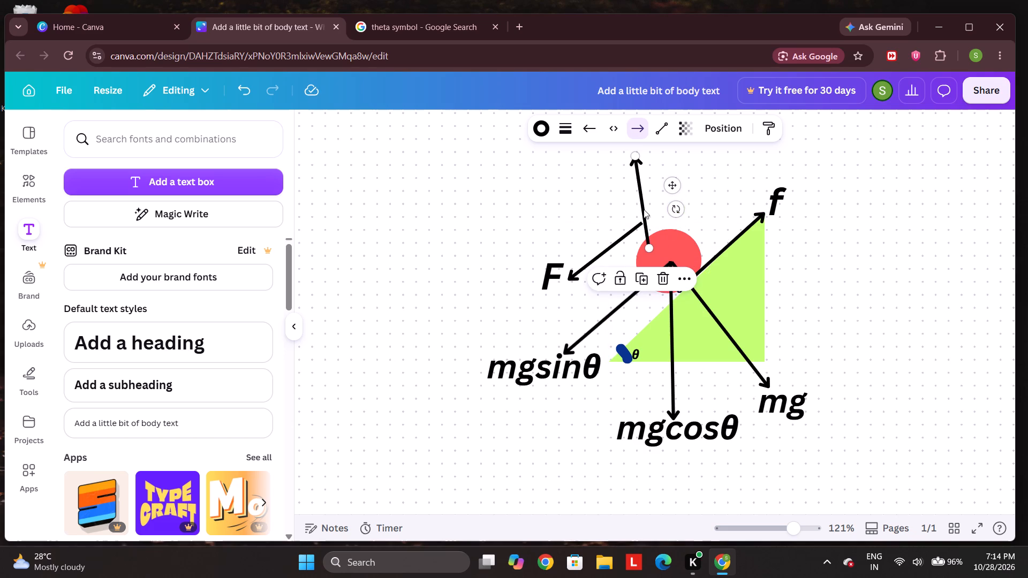
{"action": "left_click_drag", "start_coordinate": [643, 209], "coordinate": [667, 222]}
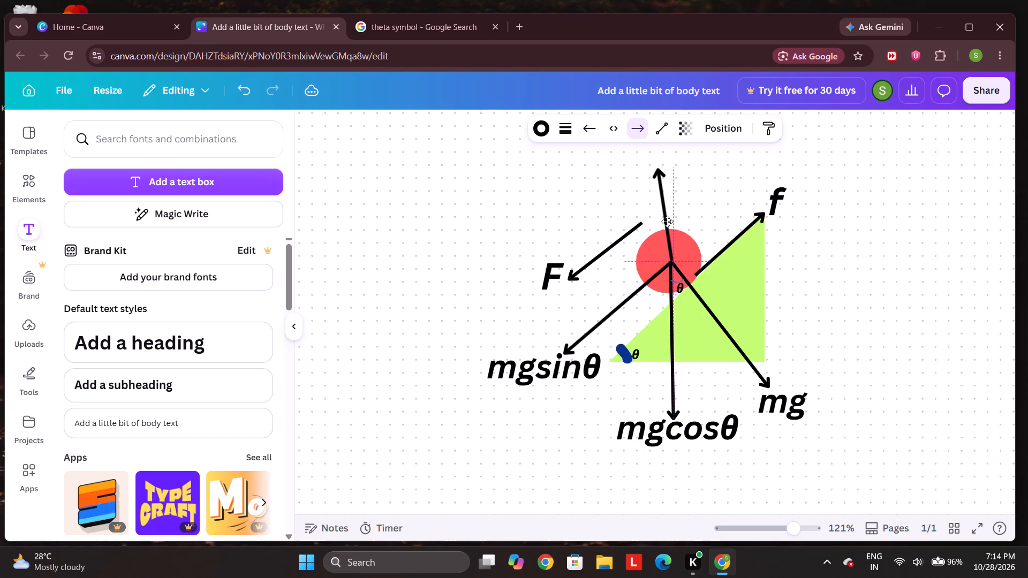
Rotate the upward arrow to nearly vertical, about -92°, and move it so its tail starts at the ball's centre.
{"action": "left_click_drag", "start_coordinate": [667, 222], "coordinate": [667, 222]}
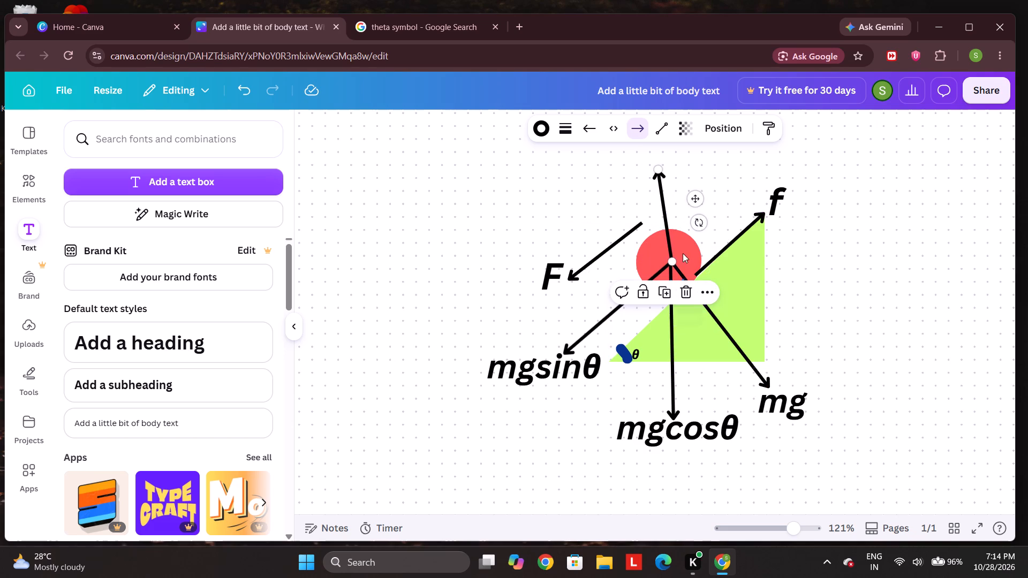
{"action": "left_click", "coordinate": [700, 226]}
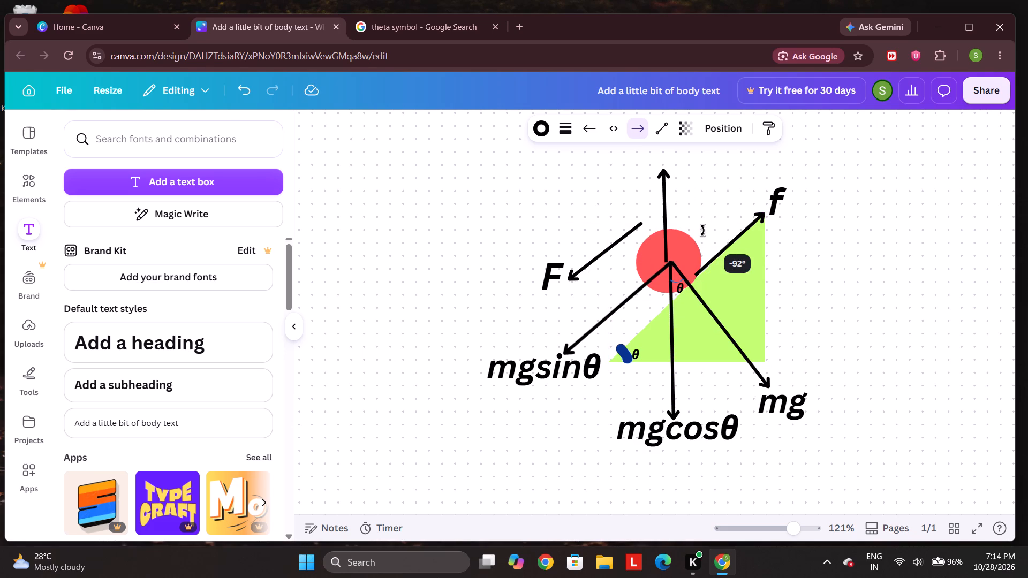
{"action": "left_click_drag", "start_coordinate": [665, 230], "coordinate": [672, 231]}
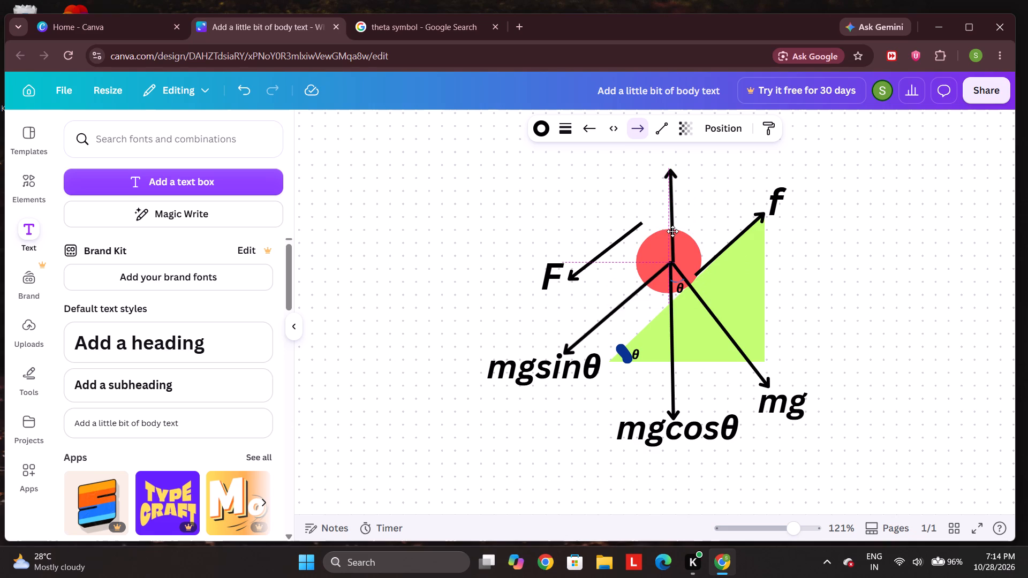
{"action": "left_click_drag", "start_coordinate": [672, 231], "coordinate": [671, 233]}
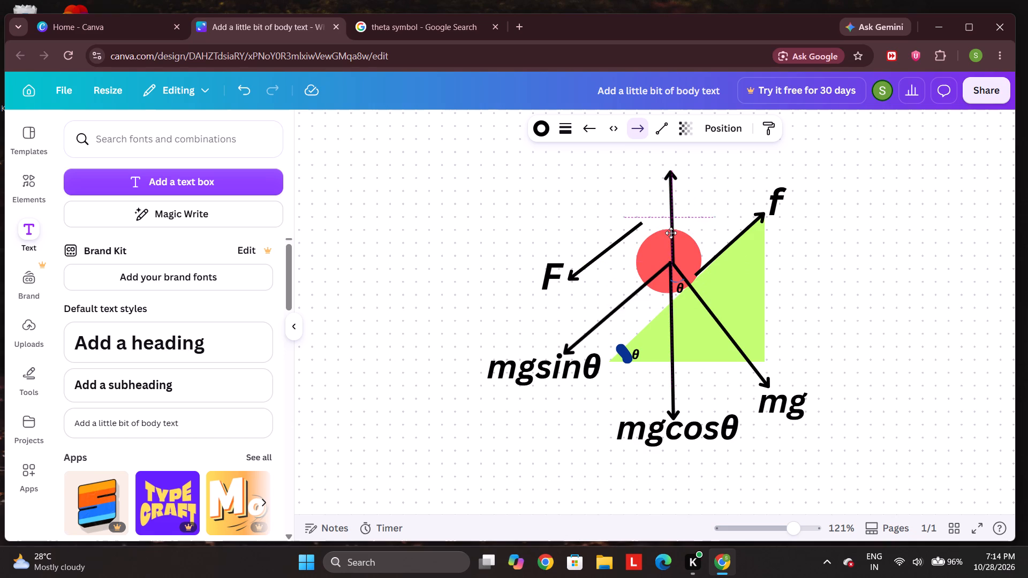
{"action": "left_click_drag", "start_coordinate": [671, 233], "coordinate": [670, 233]}
{"action": "left_click", "coordinate": [746, 188]}
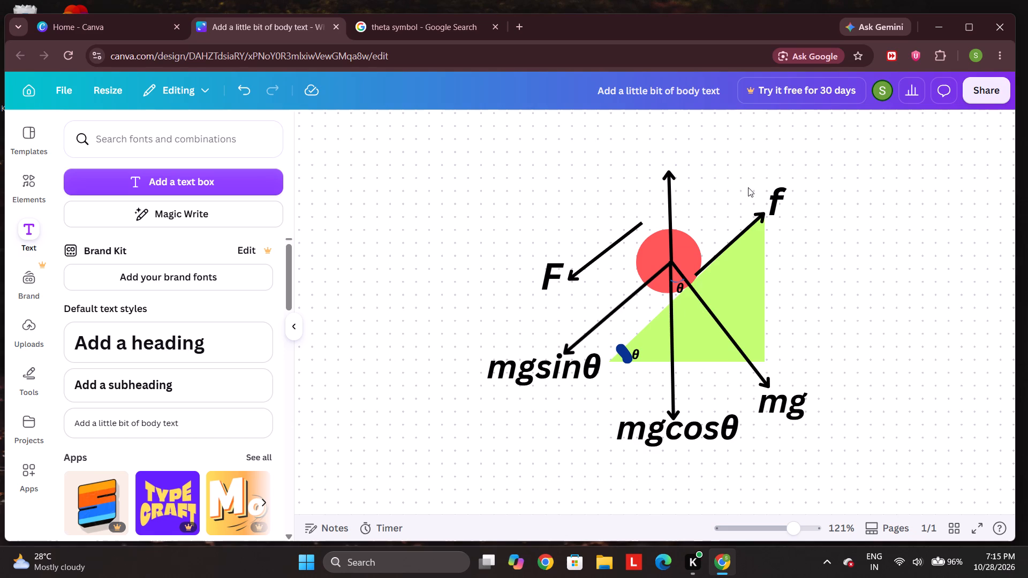
{"action": "left_click", "coordinate": [832, 226]}
Close the browser window with the finished force diagram.
{"action": "left_click", "coordinate": [1008, 25]}
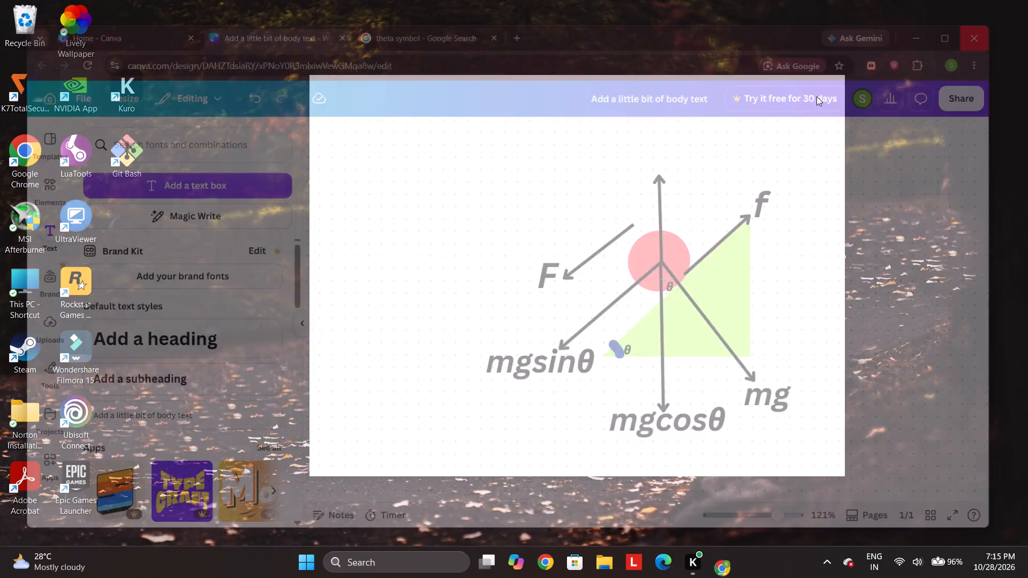